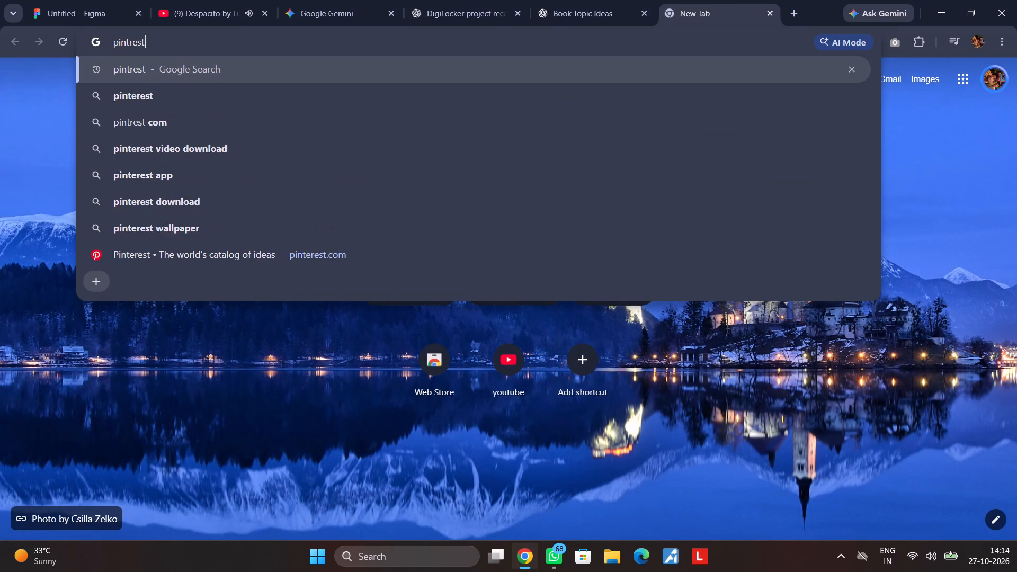
pyautogui.press('Return')
pyautogui.click(246, 139)
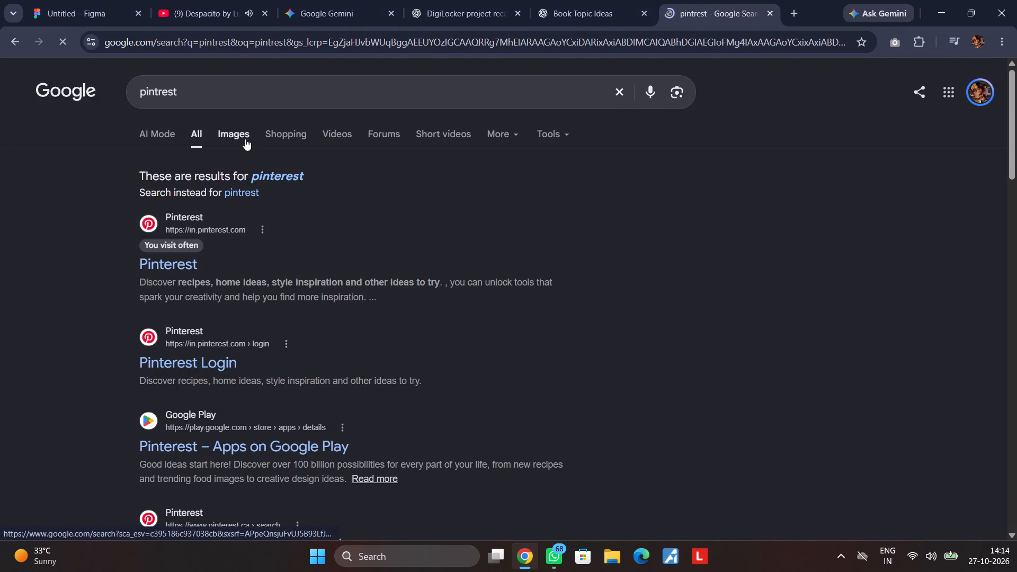
pyautogui.click(204, 132)
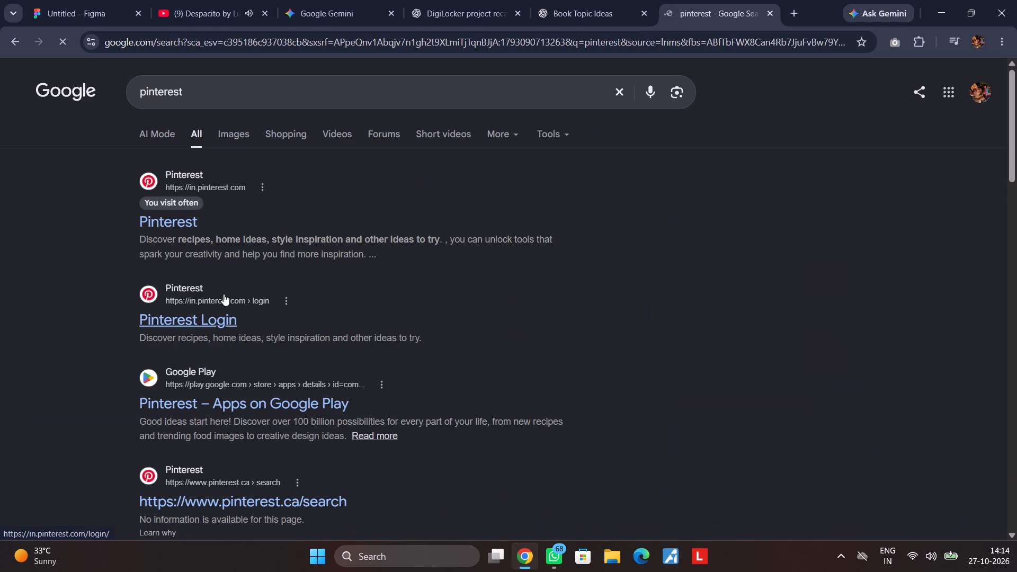
pyautogui.click(173, 223)
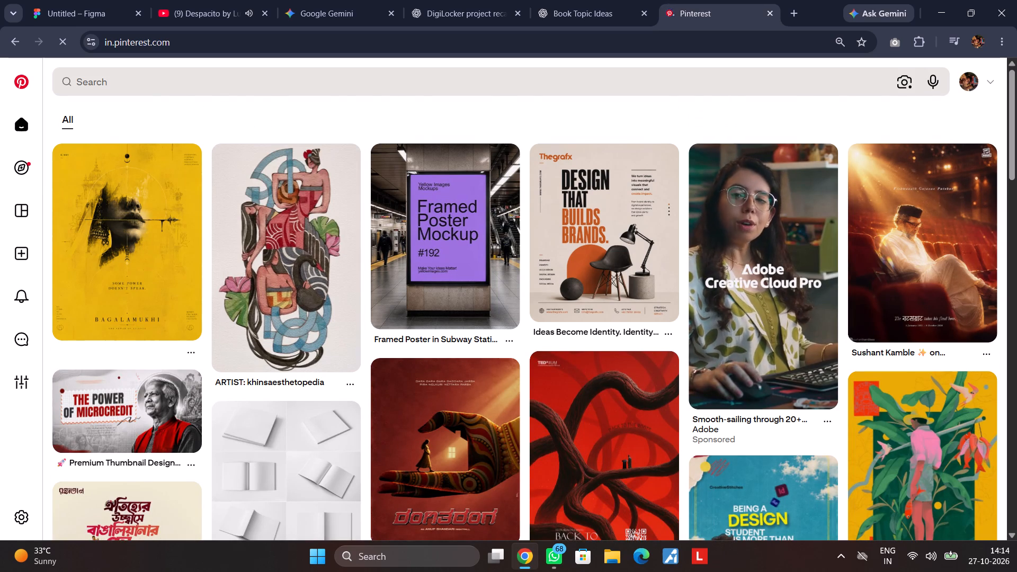
# Search Pinterest for "book back cover design and layout".
pyautogui.click(291, 85)
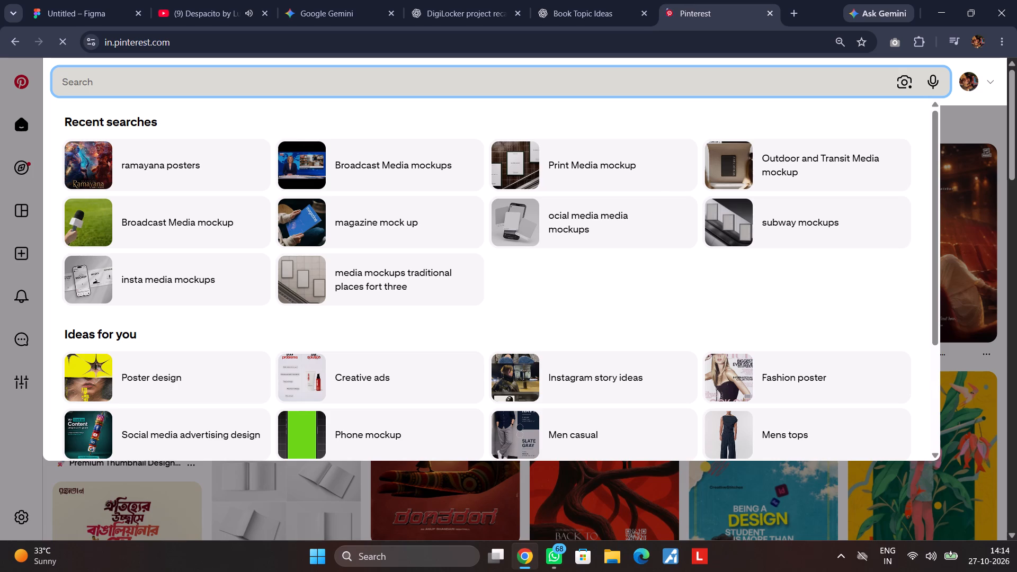
pyautogui.write('book')
pyautogui.press('space')
pyautogui.write('back cover')
pyautogui.press('space')
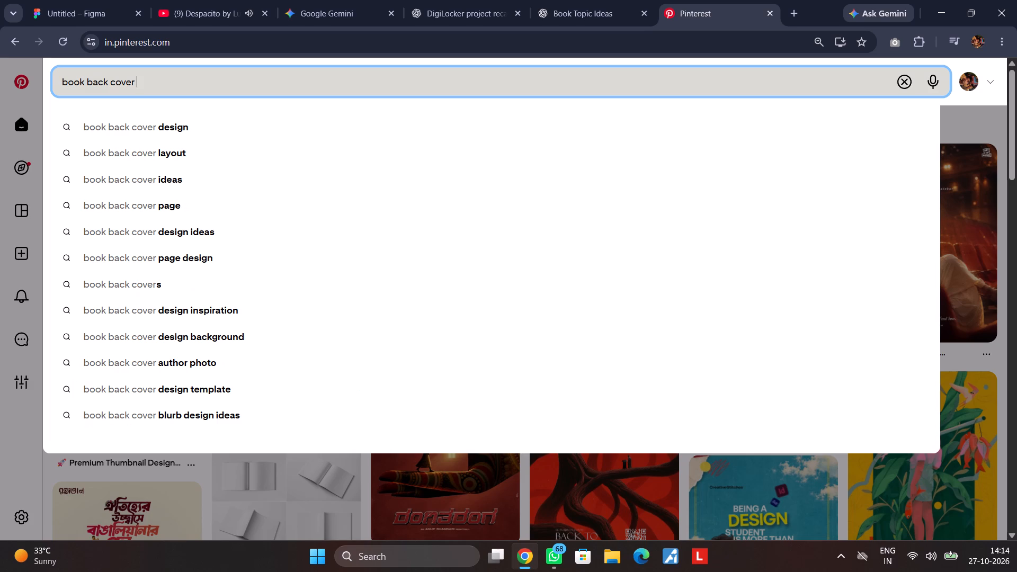
pyautogui.write('design and layout')
pyautogui.press('space')
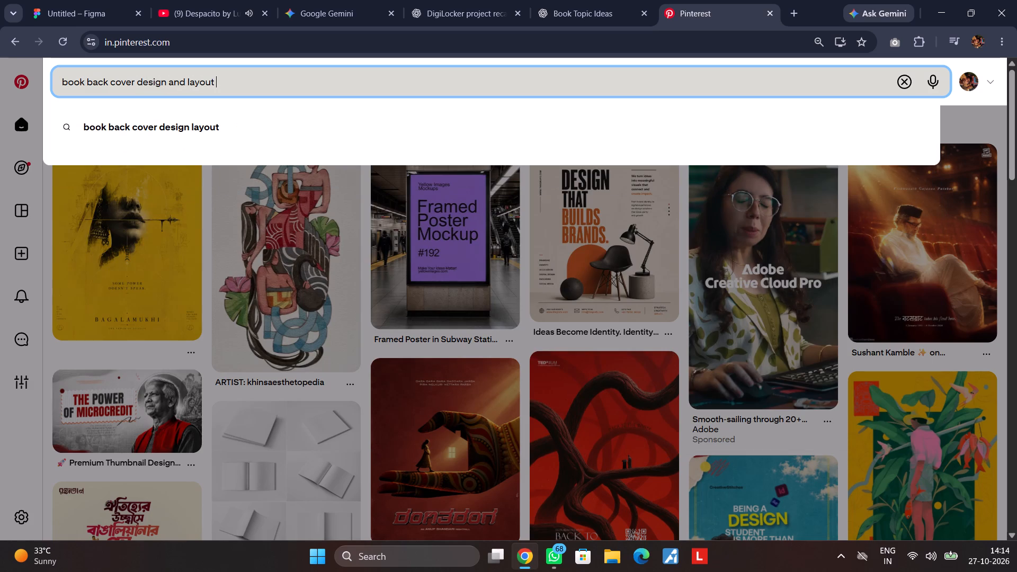
pyautogui.press('Return')
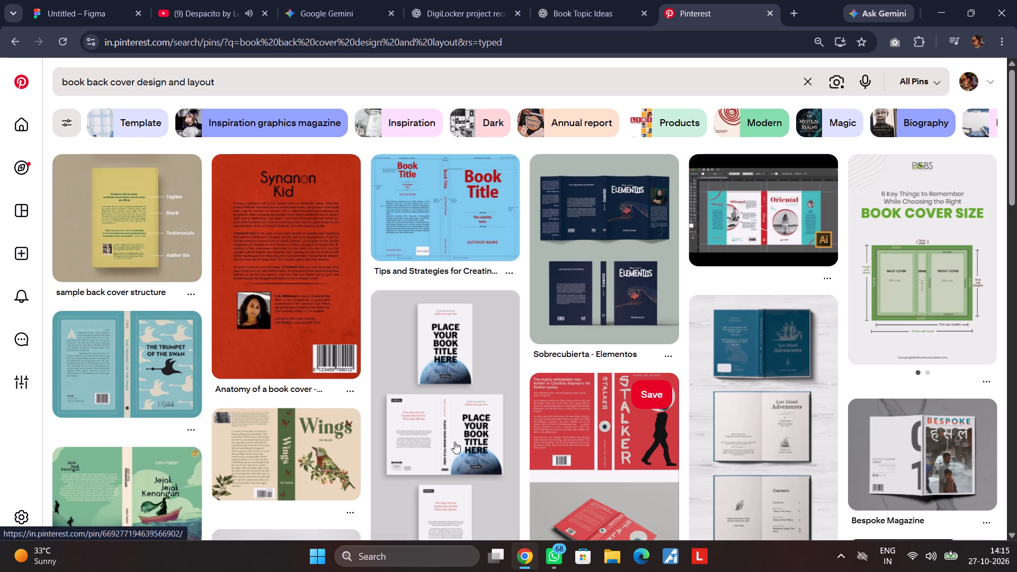
# Refine the Pinterest search to "book back cover design and layout unique" and browse the cover designs.
pyautogui.scroll(-3, 139, 464)
pyautogui.click(256, 79)
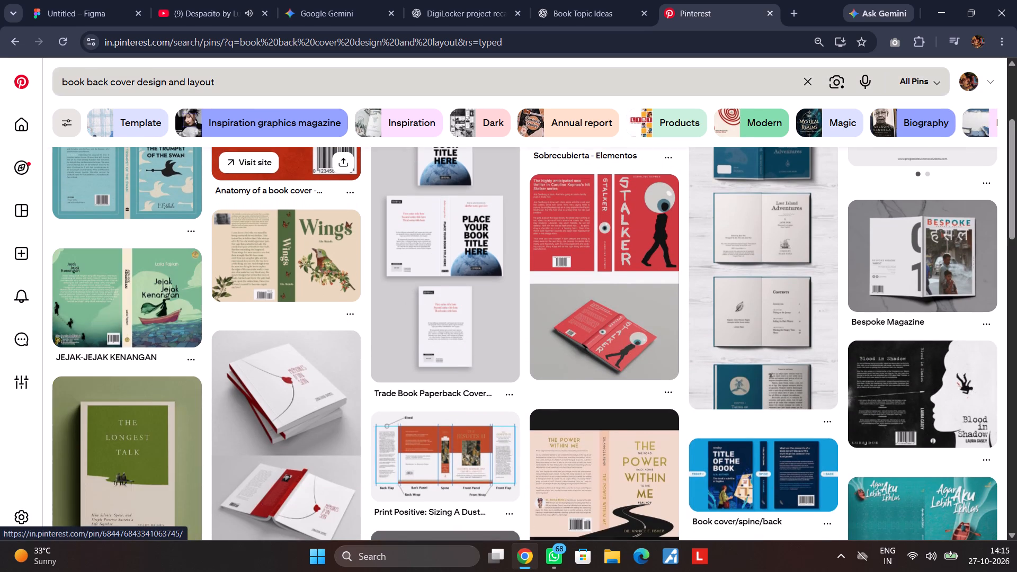
pyautogui.press('space')
pyautogui.write('unique')
pyautogui.press('Return')
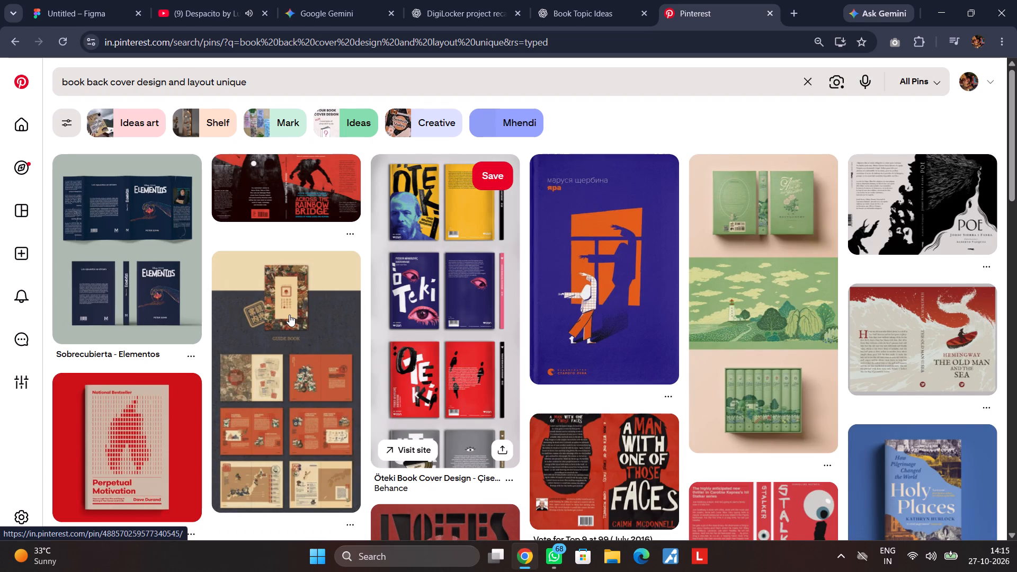
pyautogui.scroll(-2, 289, 315)
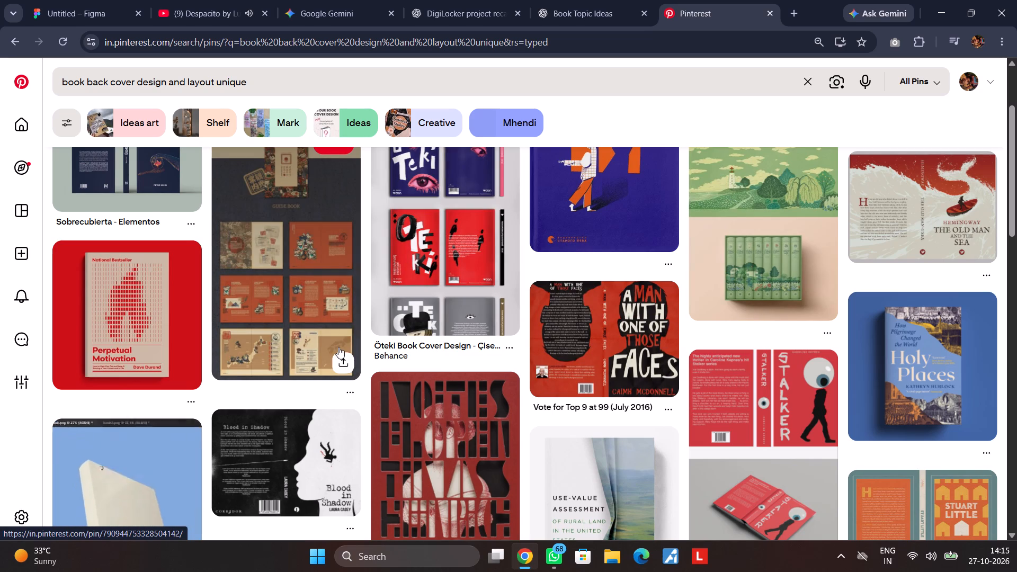
pyautogui.click(608, 338)
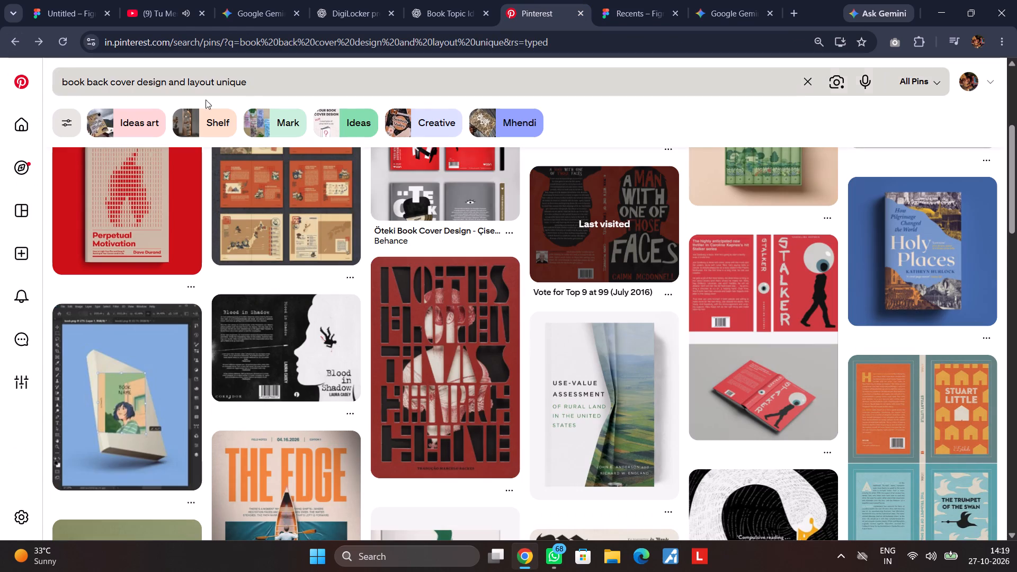
pyautogui.moveTo(262, 83); pyautogui.dragTo(82, 75)
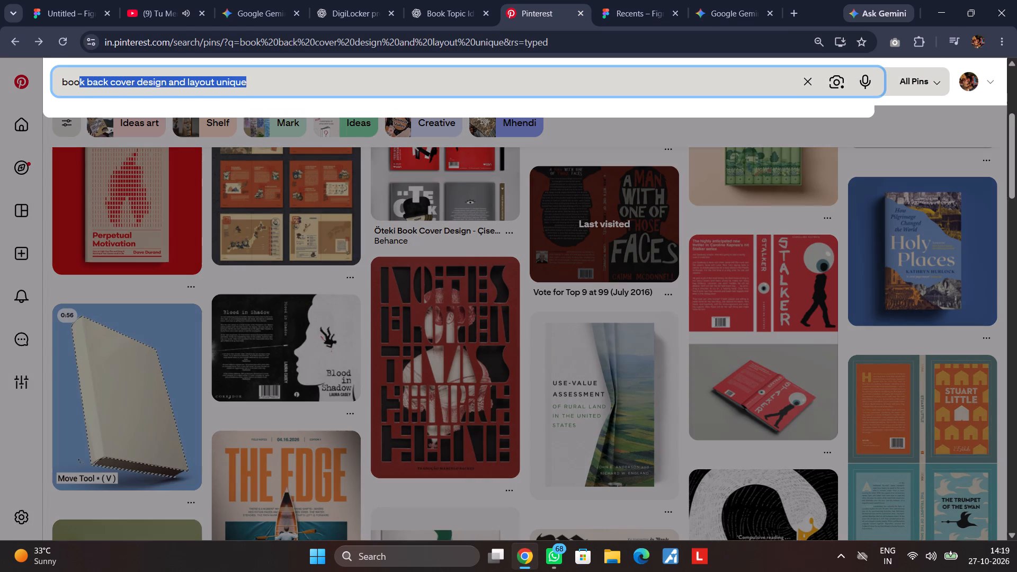
pyautogui.click(266, 79)
pyautogui.moveTo(270, 79); pyautogui.dragTo(38, 79)
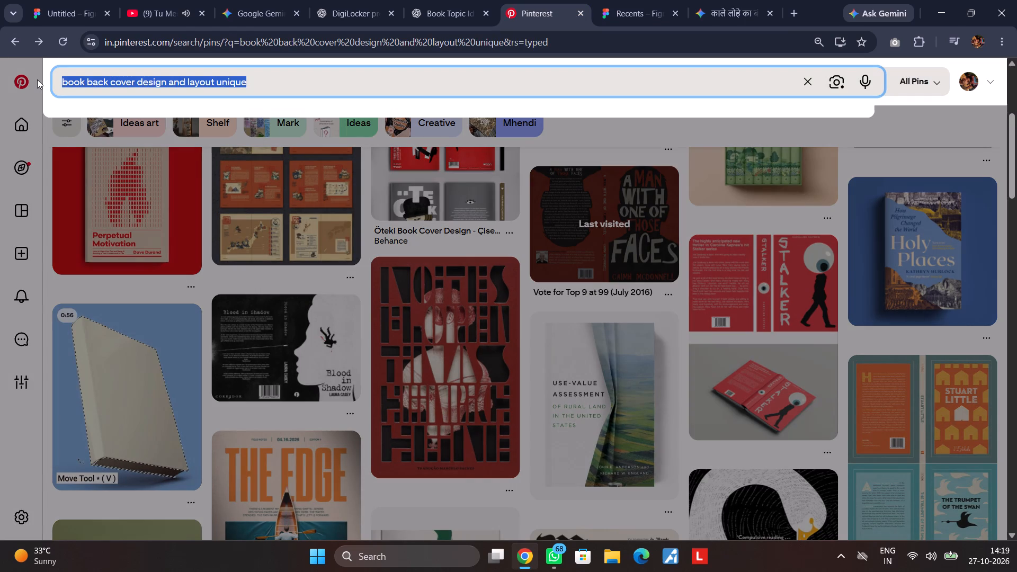
pyautogui.write('cage')
pyautogui.press('Return')
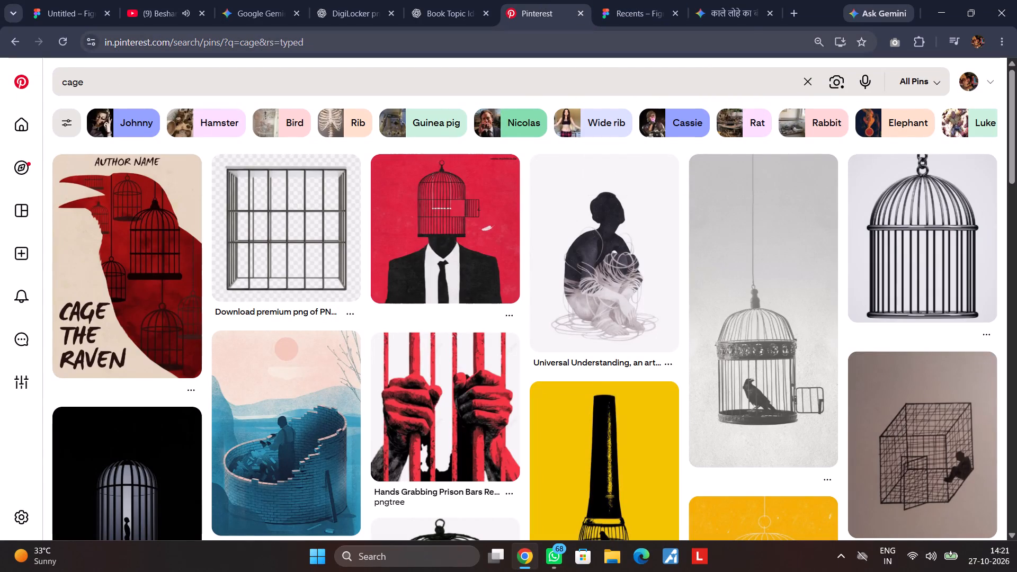
pyautogui.click(809, 3)
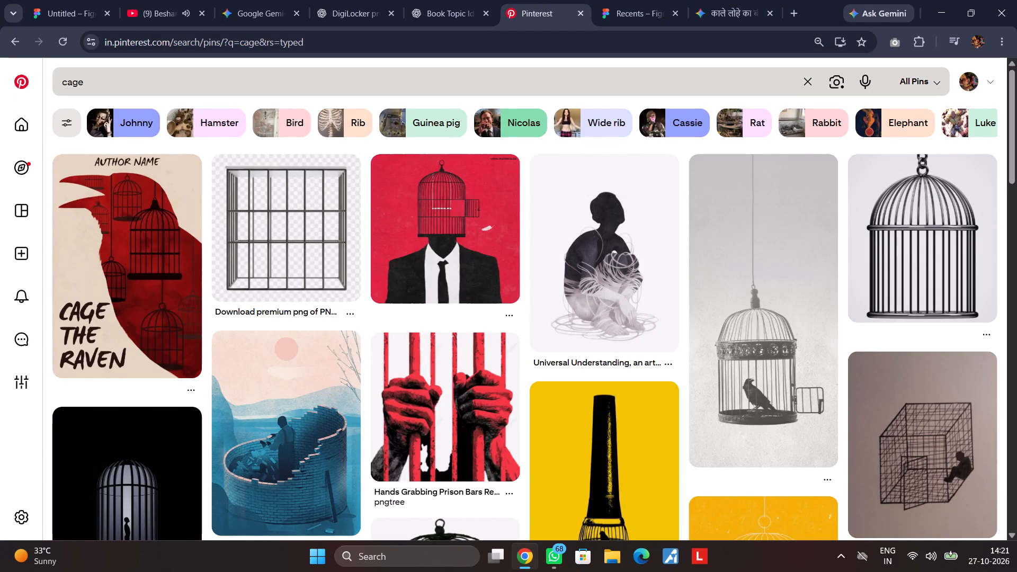
pyautogui.click(148, 84)
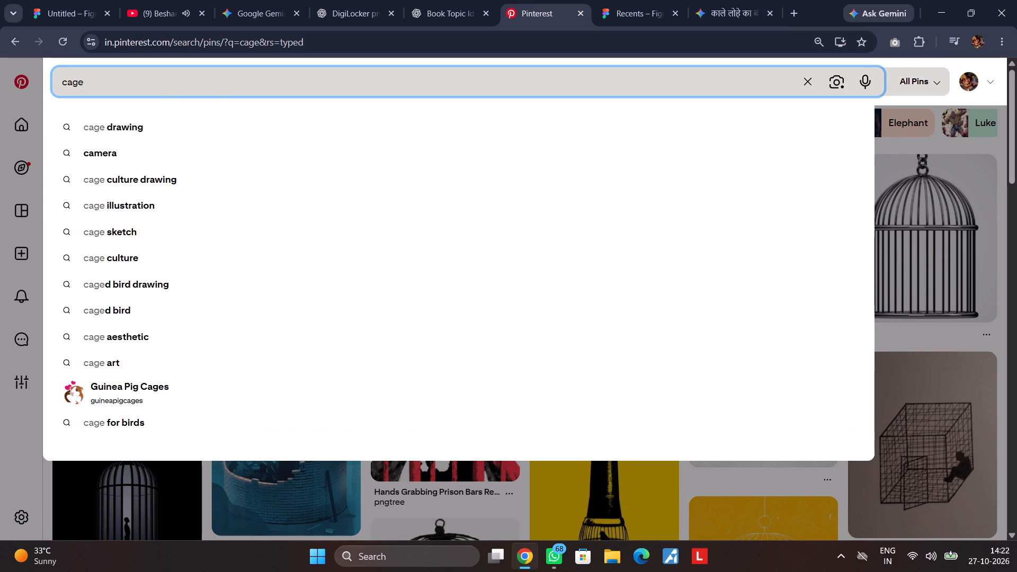
pyautogui.moveTo(90, 85); pyautogui.dragTo(49, 78)
pyautogui.write('bird')
pyautogui.press('space')
pyautogui.write('cage')
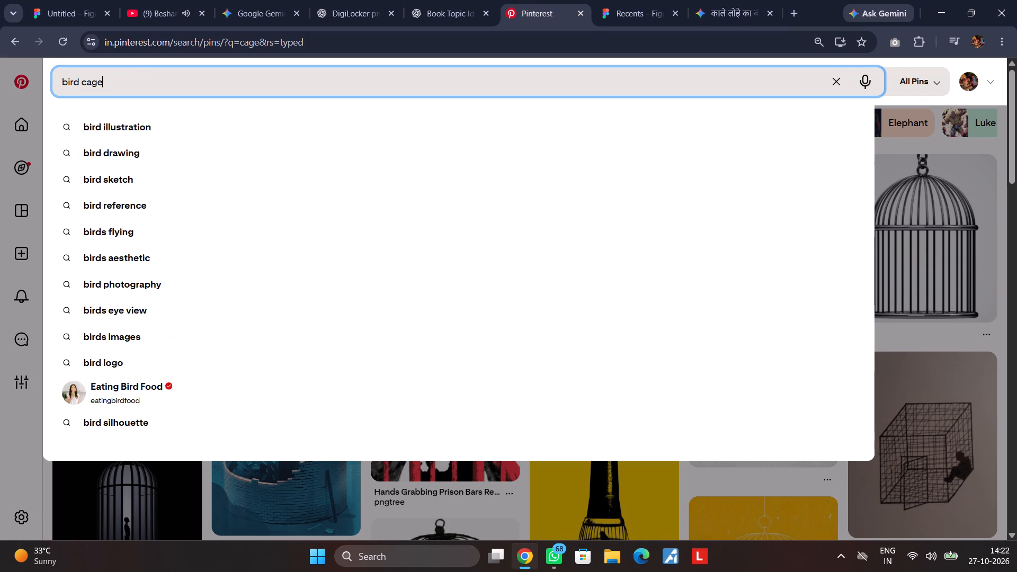
pyautogui.press('Return')
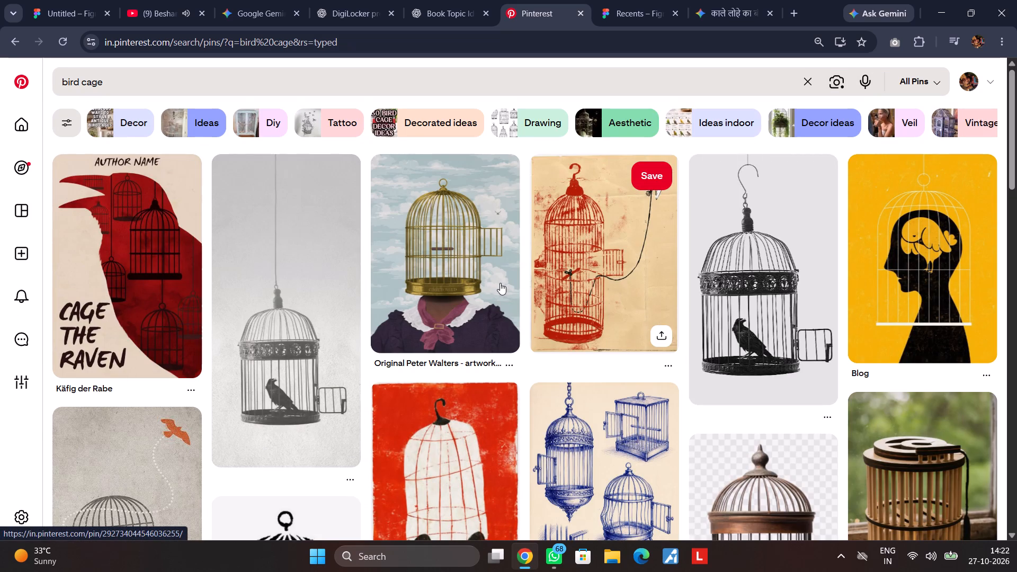
# Browse the Pinterest "bird cage" results for a cage image suited to the back cover.
pyautogui.scroll(-4, 555, 285)
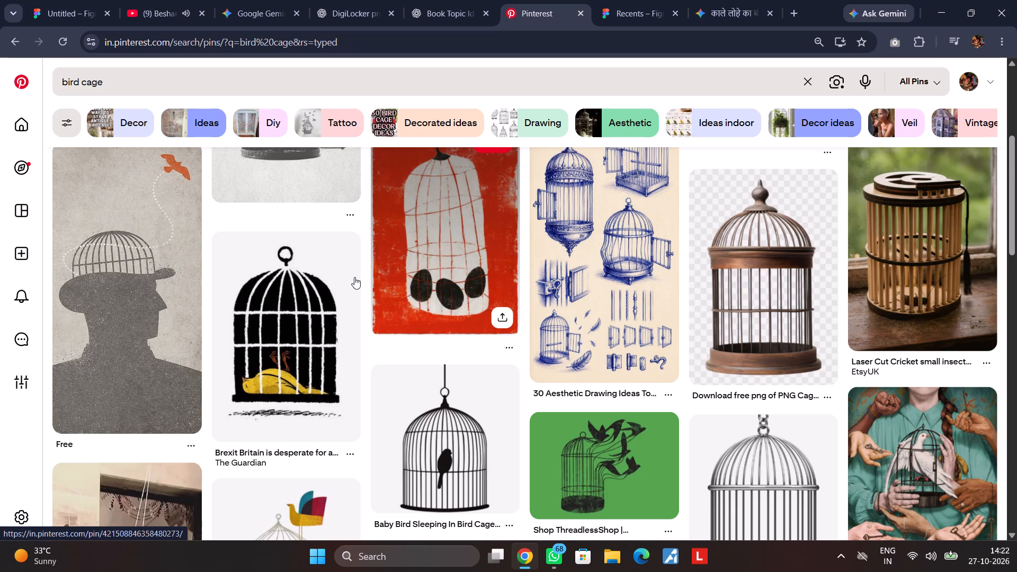
pyautogui.scroll(-4, 354, 277)
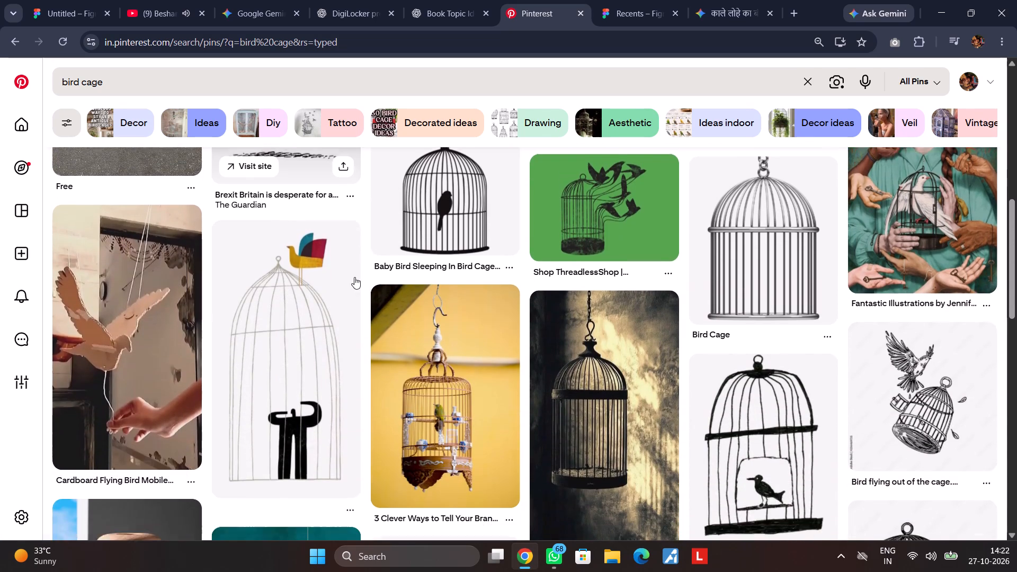
pyautogui.scroll(-1, 354, 277)
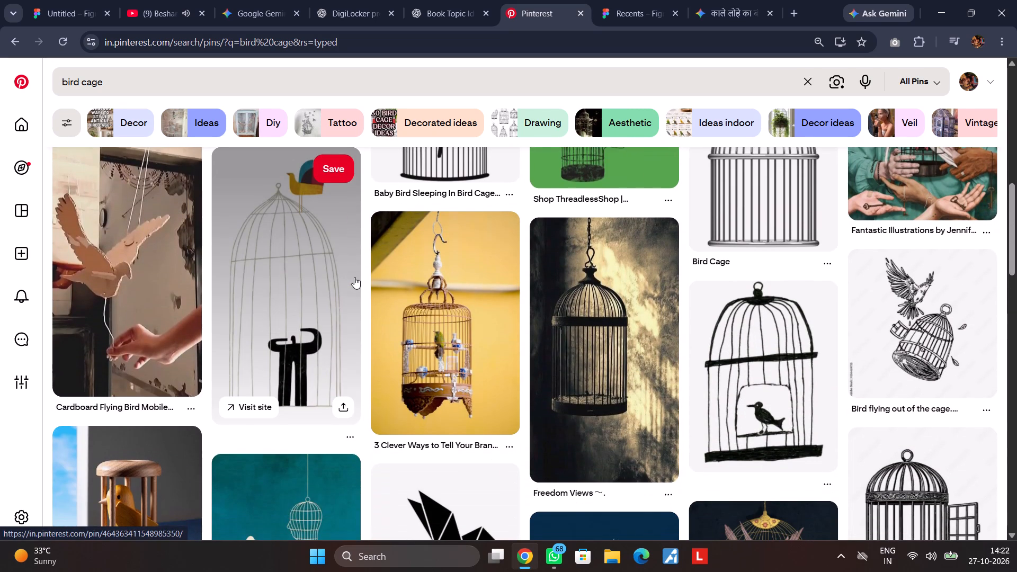
pyautogui.scroll(-3, 354, 277)
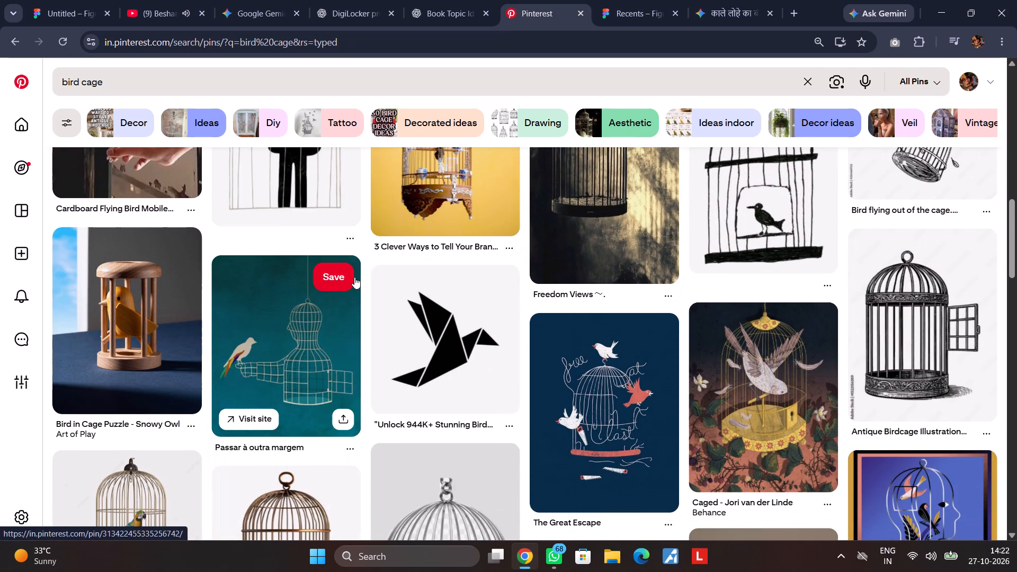
pyautogui.scroll(-5, 354, 277)
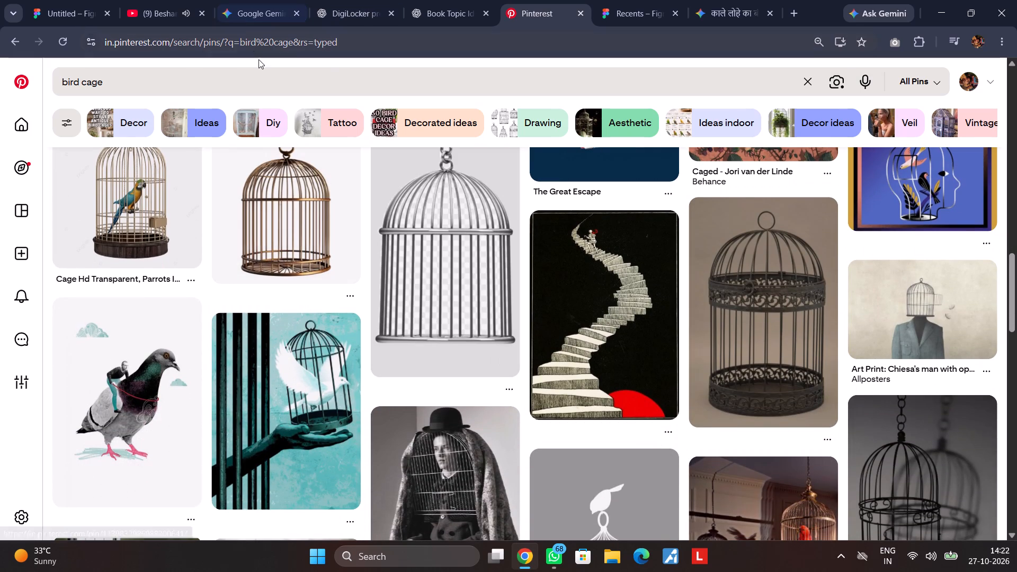
# Refine the Pinterest search to "bird cage illustration".
pyautogui.click(263, 85)
pyautogui.press('space')
pyautogui.write('illustration')
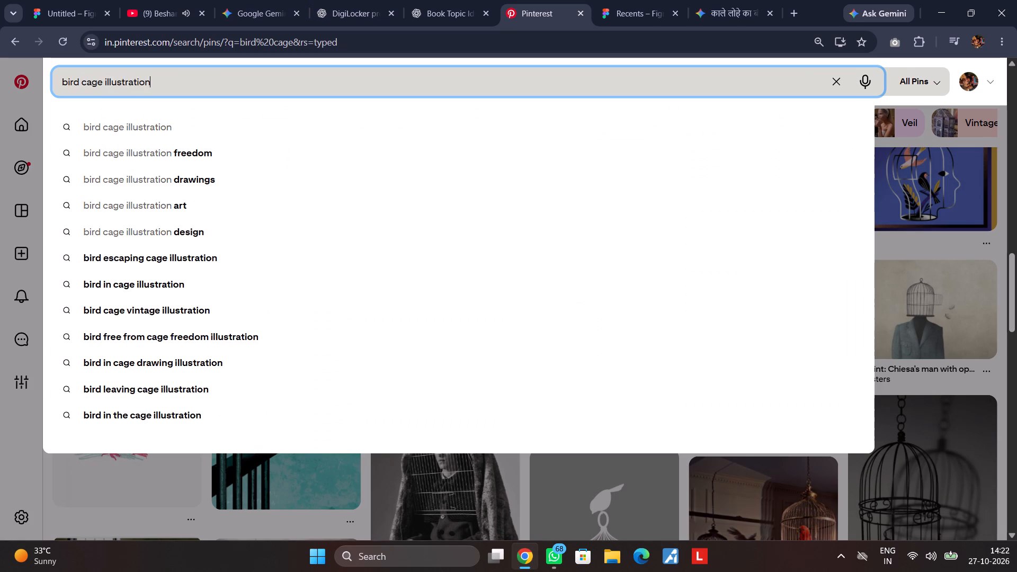
pyautogui.press('Return')
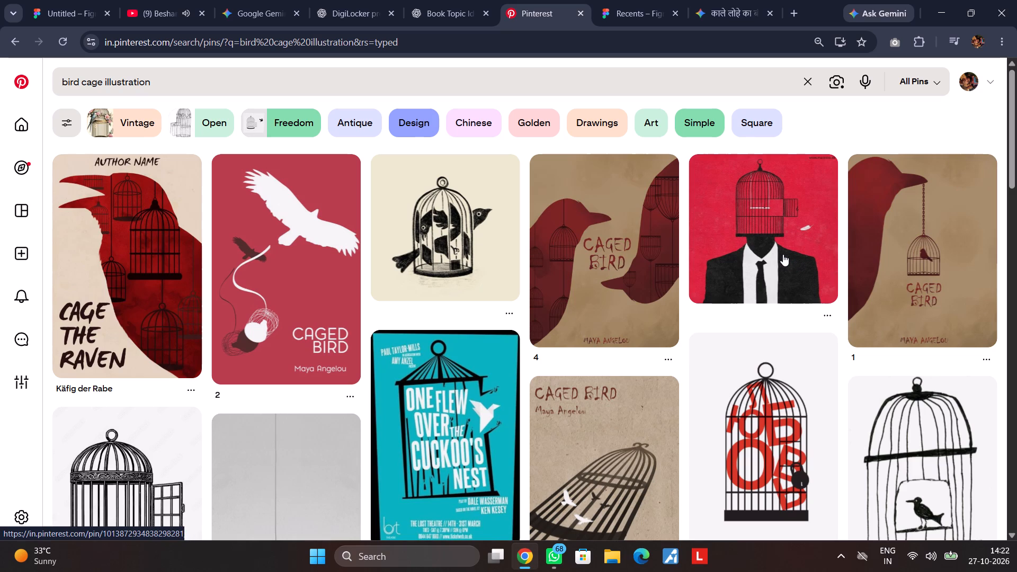
# Extend the Pinterest search to "bird cage illustration pure black".
pyautogui.click(265, 87)
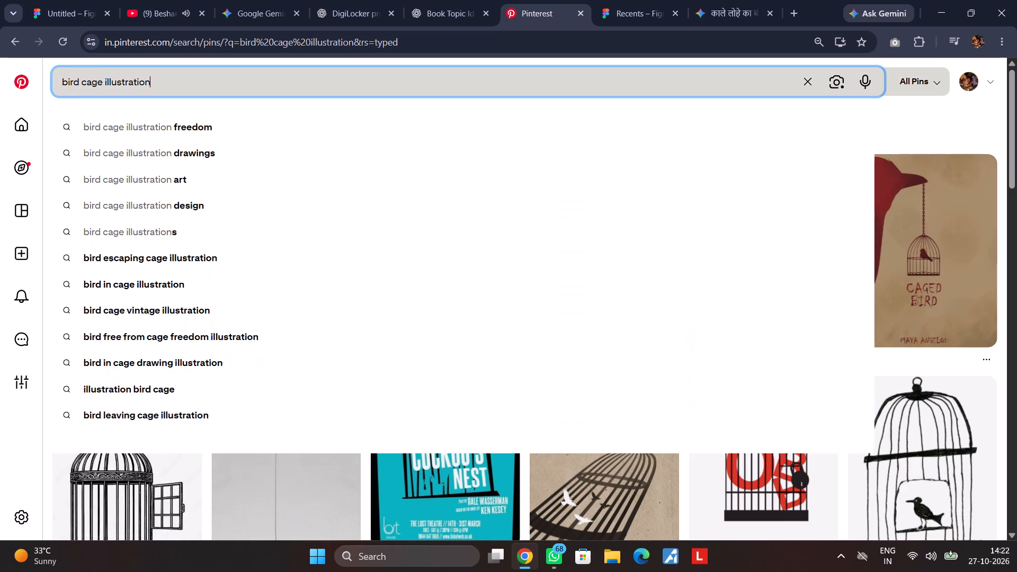
pyautogui.press('space')
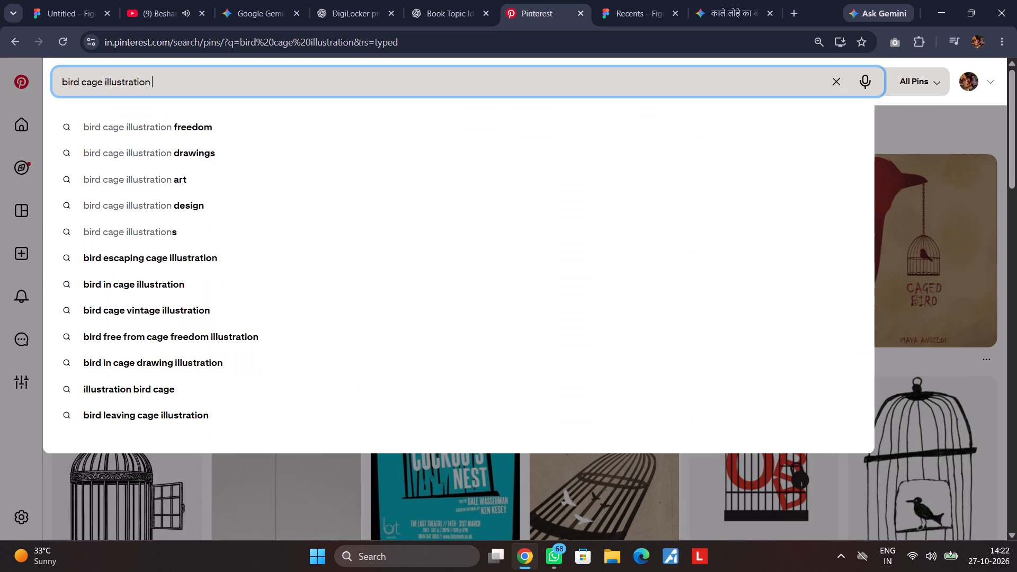
pyautogui.write('pure')
pyautogui.press('space')
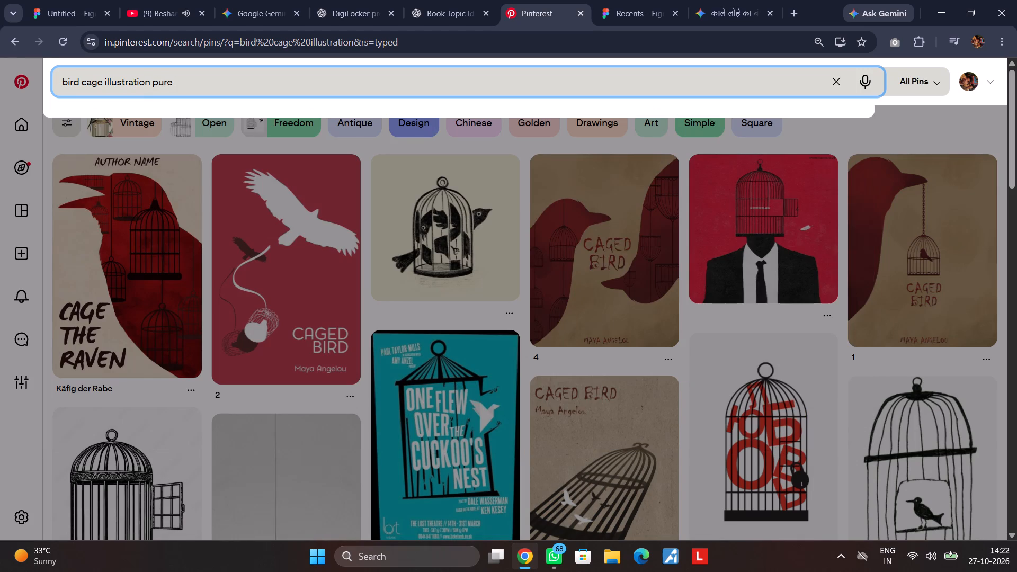
pyautogui.write('black')
pyautogui.press('Return')
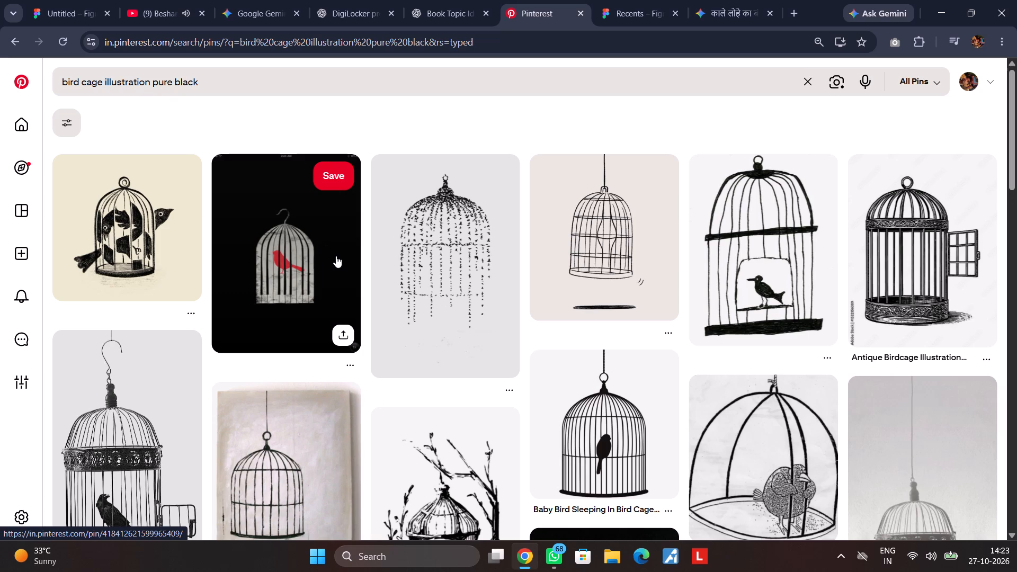
# Examine the pure black birdcage illustrations for a cage shape that could hold the back cover text.
pyautogui.scroll(-6, 336, 256)
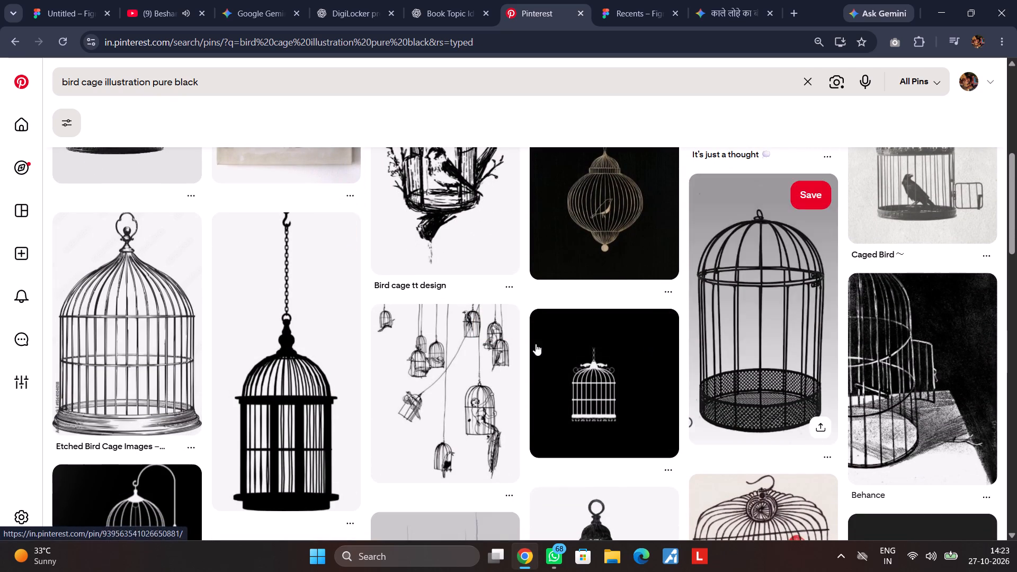
pyautogui.scroll(-2, 225, 329)
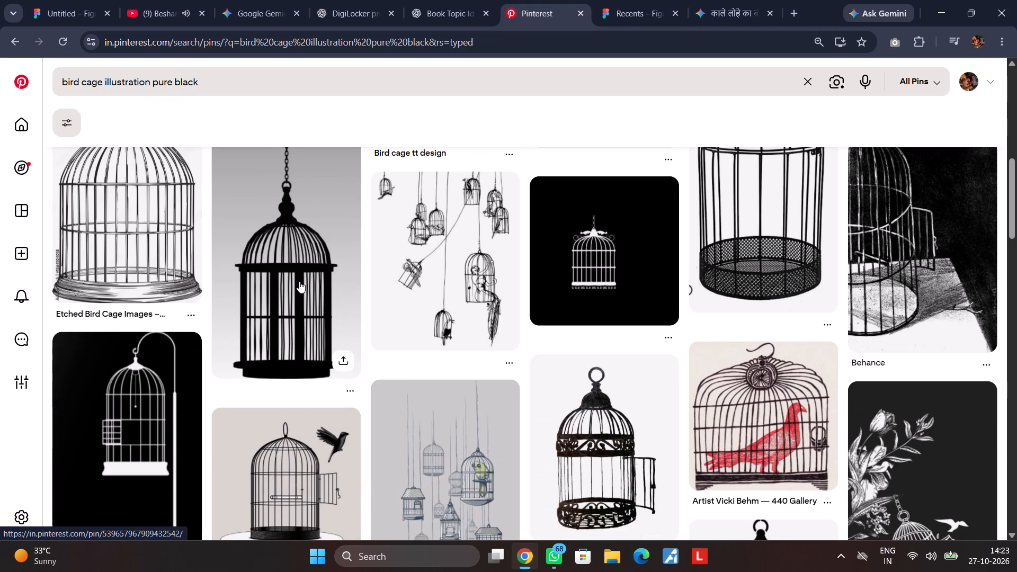
pyautogui.scroll(-2, 299, 281)
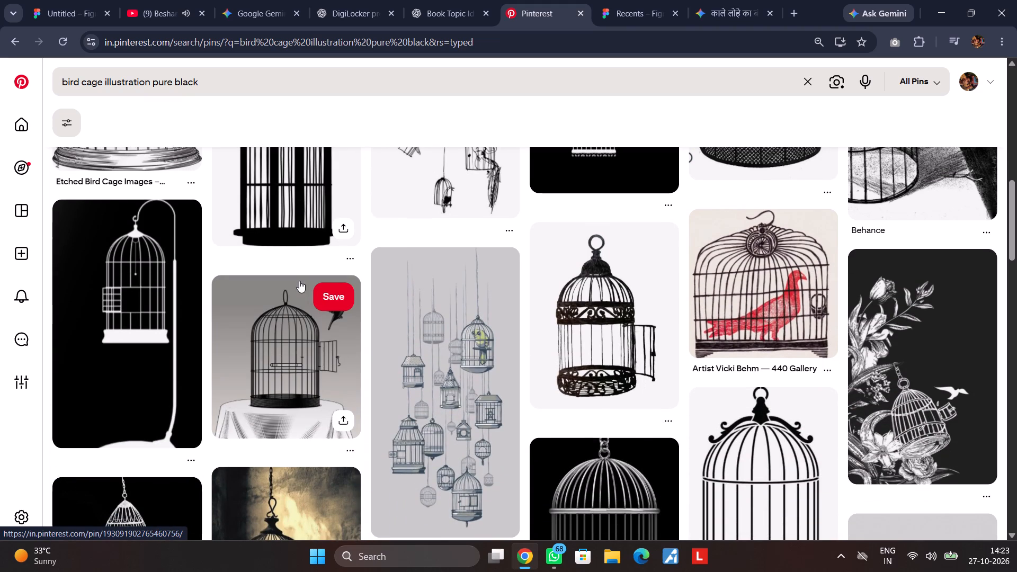
pyautogui.scroll(-3, 299, 281)
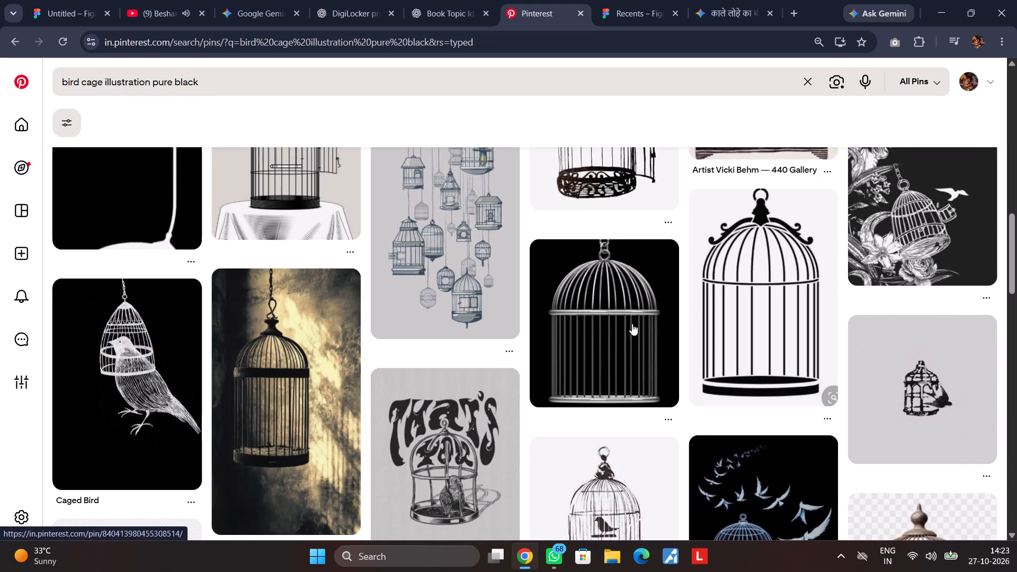
pyautogui.scroll(-5, 615, 321)
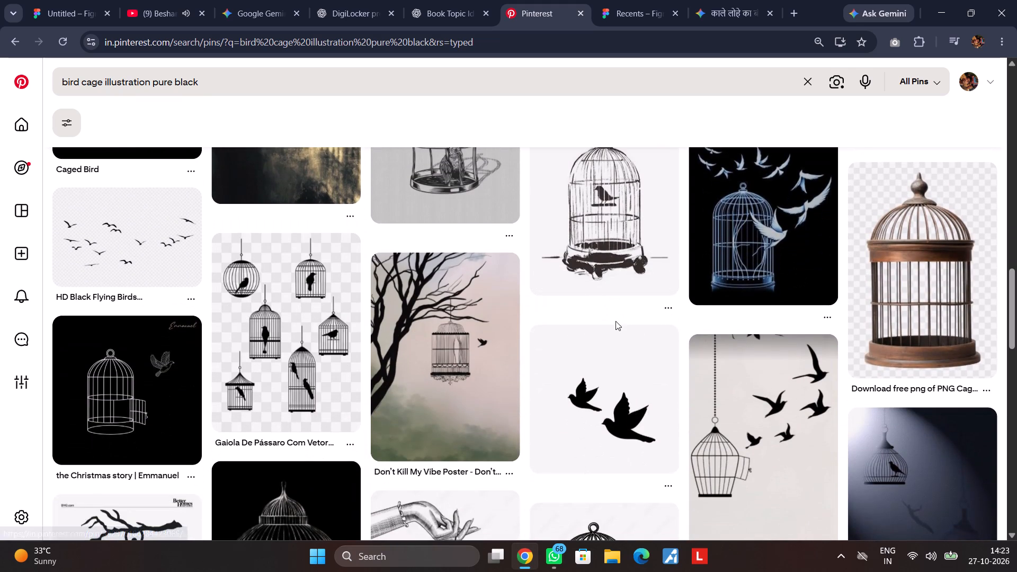
pyautogui.scroll(5, 615, 321)
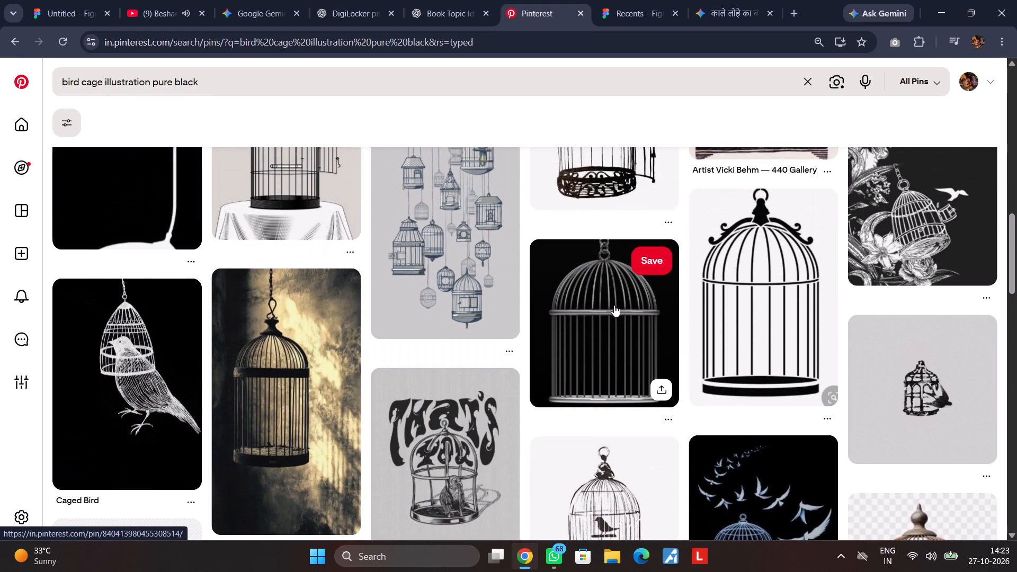
pyautogui.scroll(17, 614, 305)
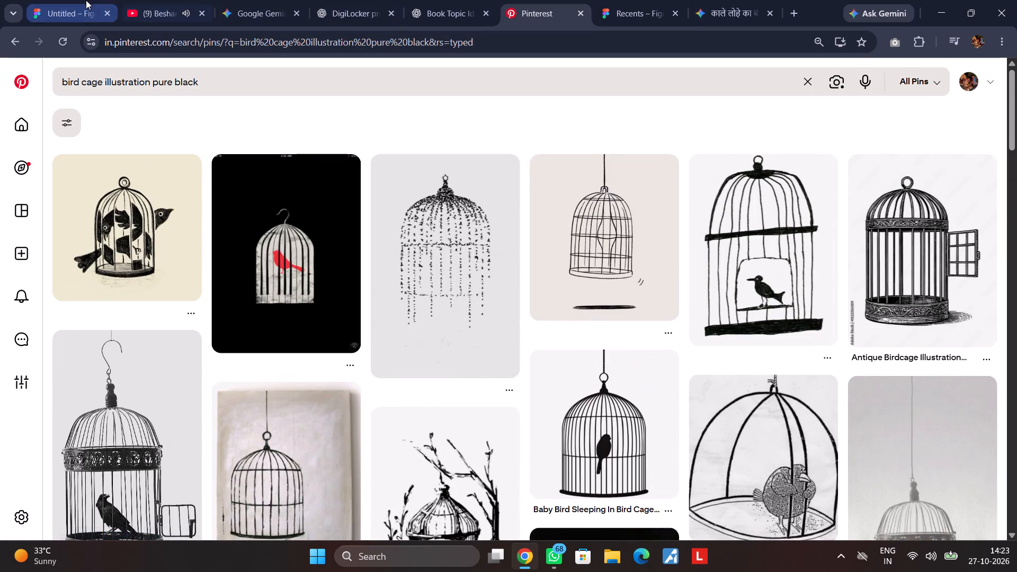
# Switch to YouTube and play the suggested "Bang Bang - Title Track" song.
pyautogui.click(156, 2)
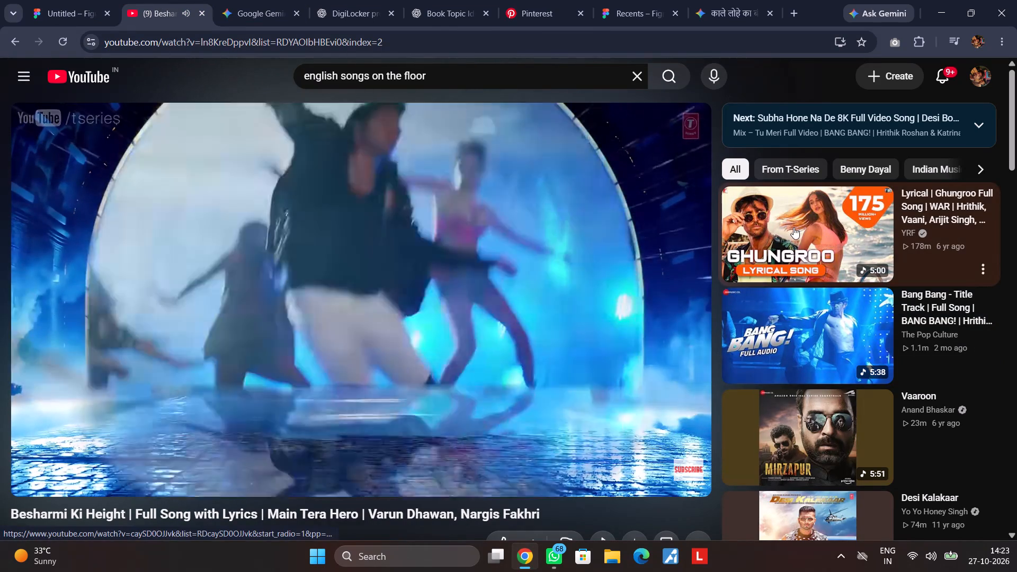
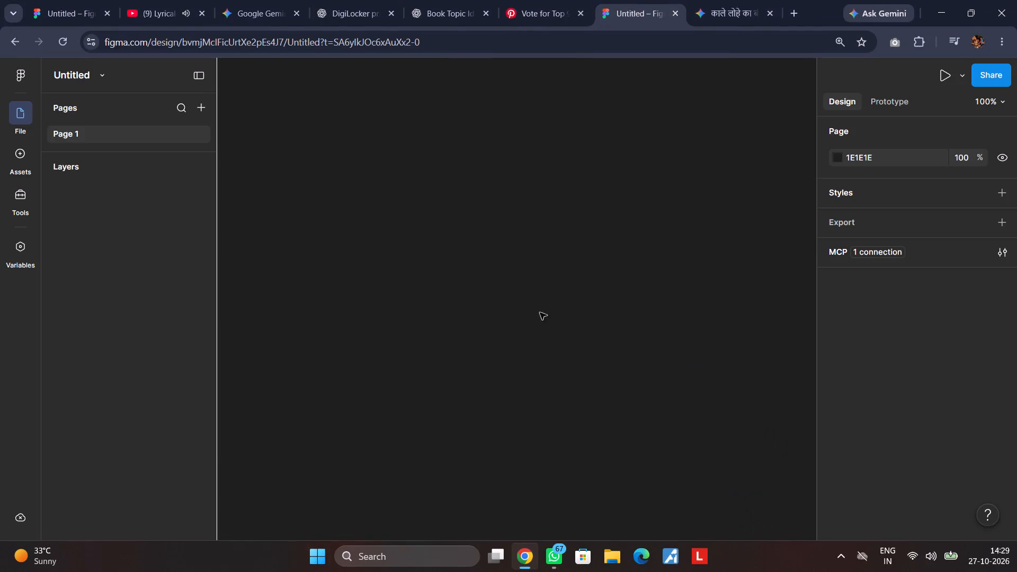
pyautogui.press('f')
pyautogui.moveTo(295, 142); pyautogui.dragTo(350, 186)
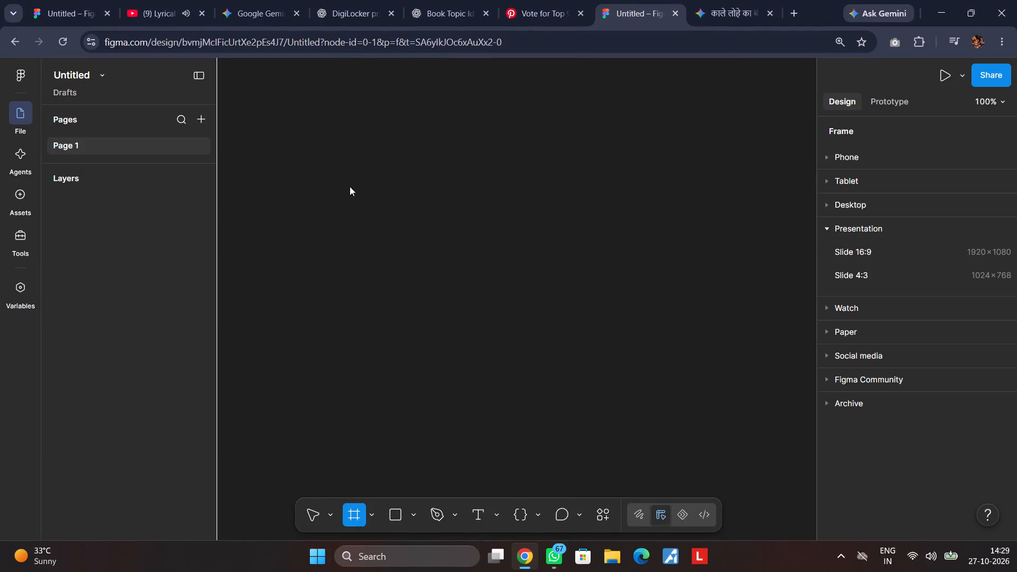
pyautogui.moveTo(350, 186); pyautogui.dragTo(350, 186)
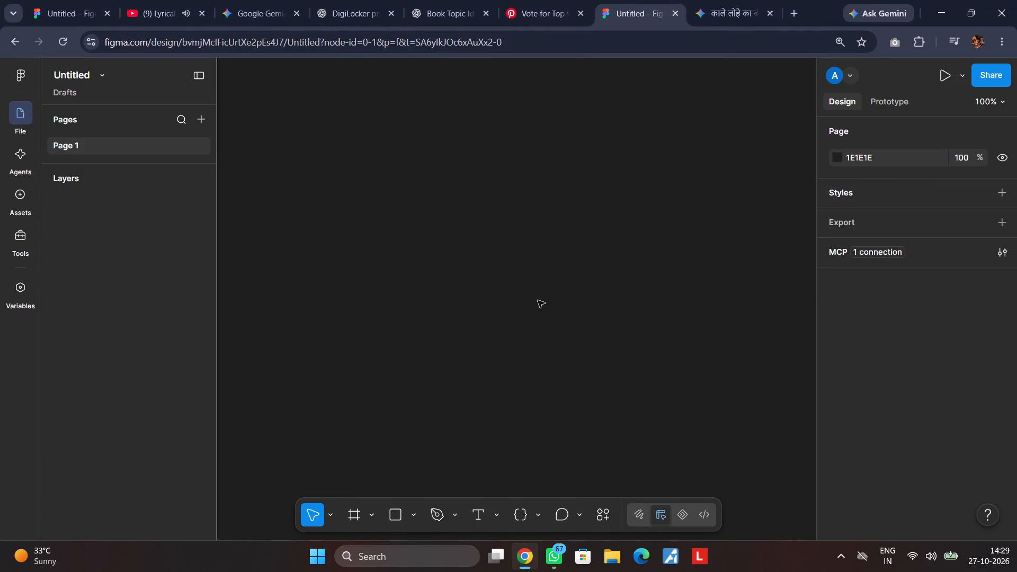
# Draw a rectangle about 172 × 131 on the empty canvas.
pyautogui.press('r')
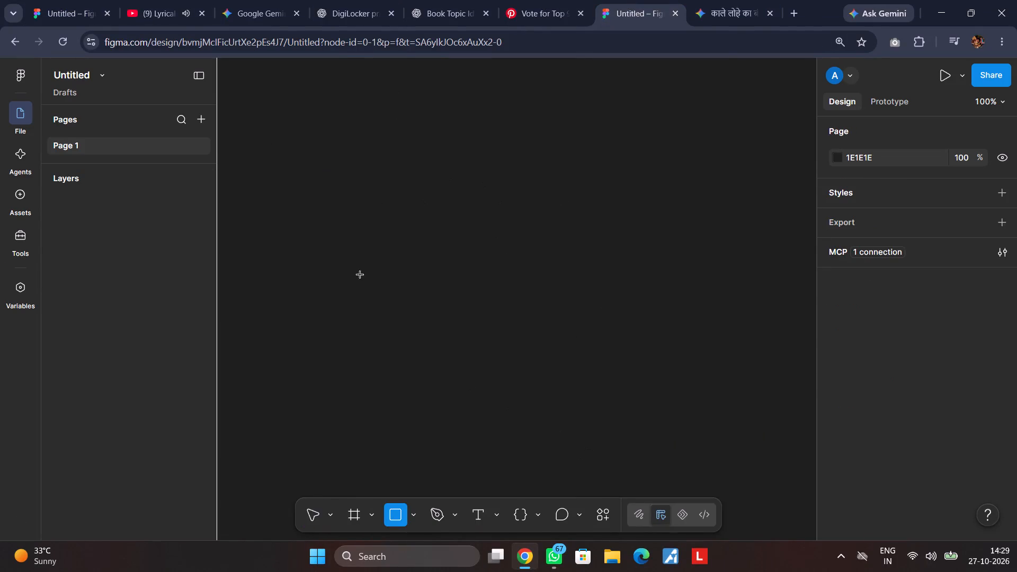
pyautogui.moveTo(314, 200); pyautogui.dragTo(439, 296)
pyautogui.click(468, 258)
# Set the rectangle's fill to the copied colour #322D33.
pyautogui.click(379, 237)
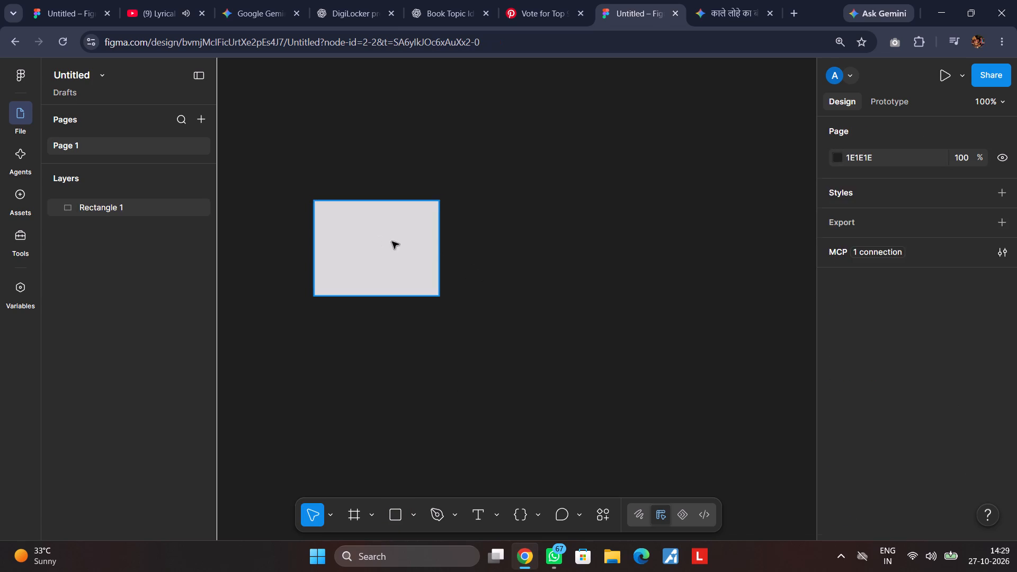
pyautogui.scroll(1, 996, 366)
pyautogui.scroll(-7, 995, 366)
pyautogui.click(855, 391)
pyautogui.hotkey('ctrl', 'v')
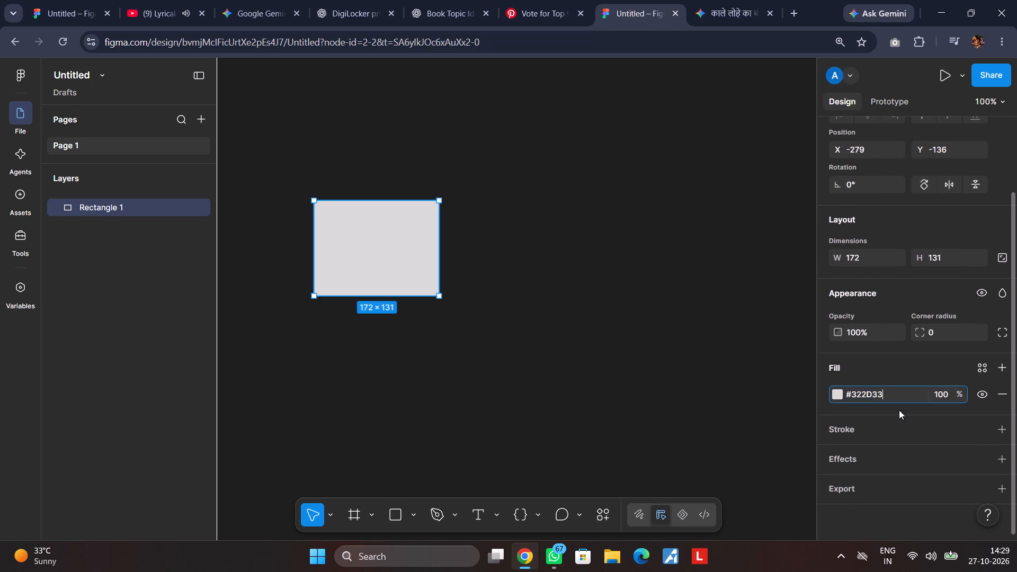
pyautogui.click(706, 354)
# Duplicate the dark rectangle and place the copy beside it on the right, top-aligned with a small gap.
pyautogui.keyDown('alt'); pyautogui.moveTo(392, 240); pyautogui.dragTo(487, 248); pyautogui.keyUp('alt')
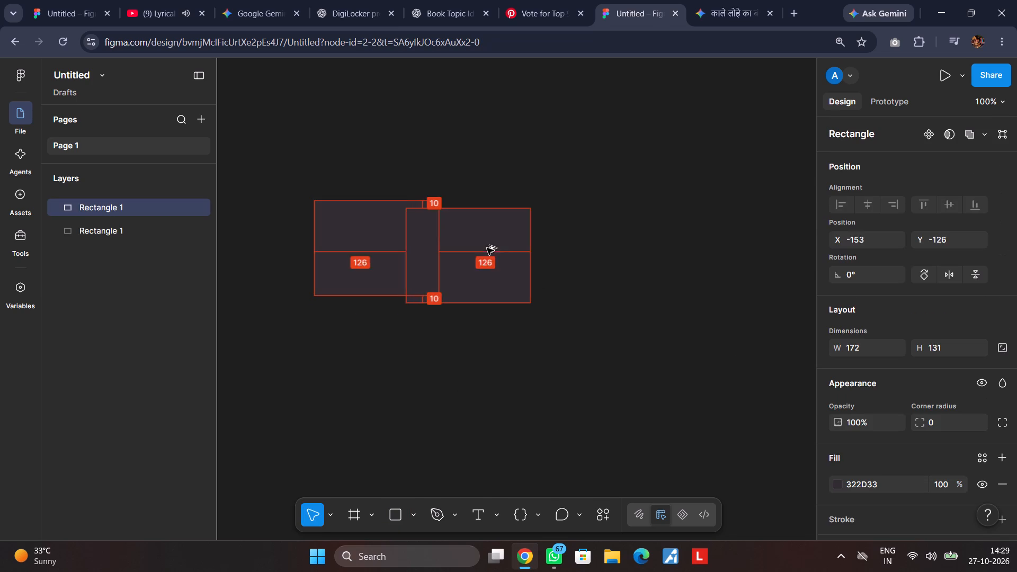
pyautogui.keyDown('alt'); pyautogui.moveTo(487, 248); pyautogui.dragTo(534, 242); pyautogui.keyUp('alt')
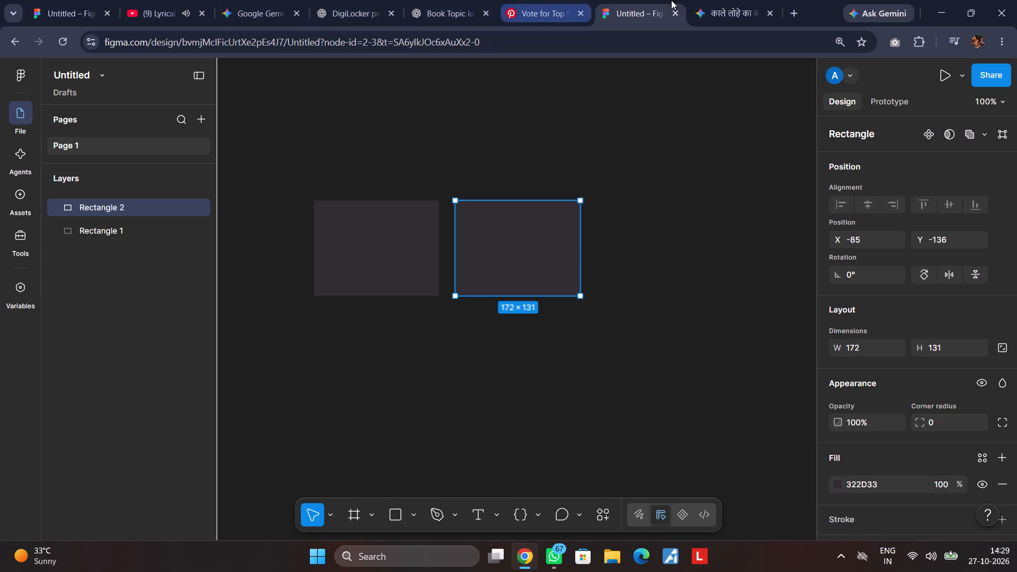
# Check the palette in ChatGPT's Book Topic Ideas chat and return to the Figma file with the swatches.
pyautogui.click(449, 0)
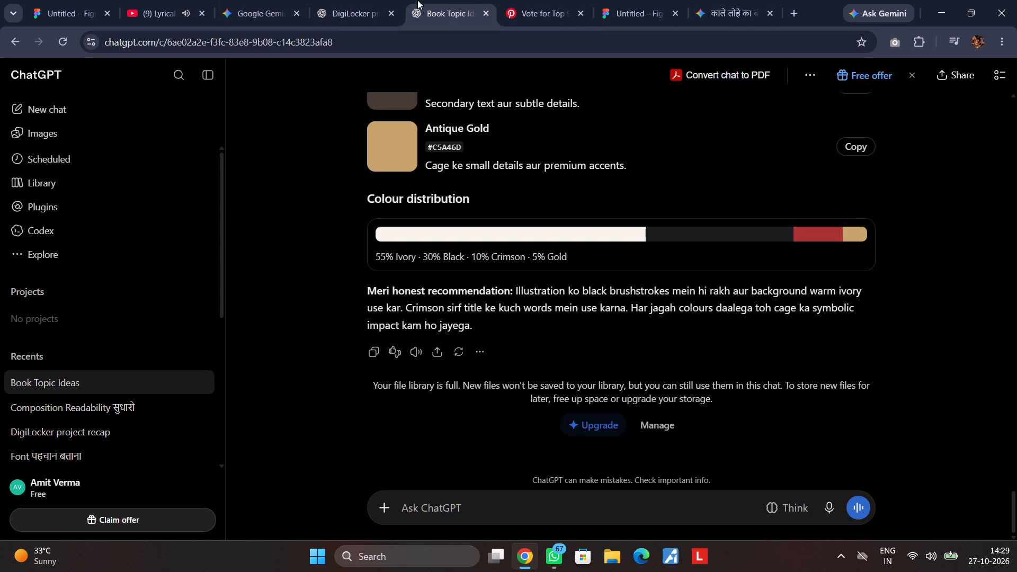
pyautogui.click(639, 0)
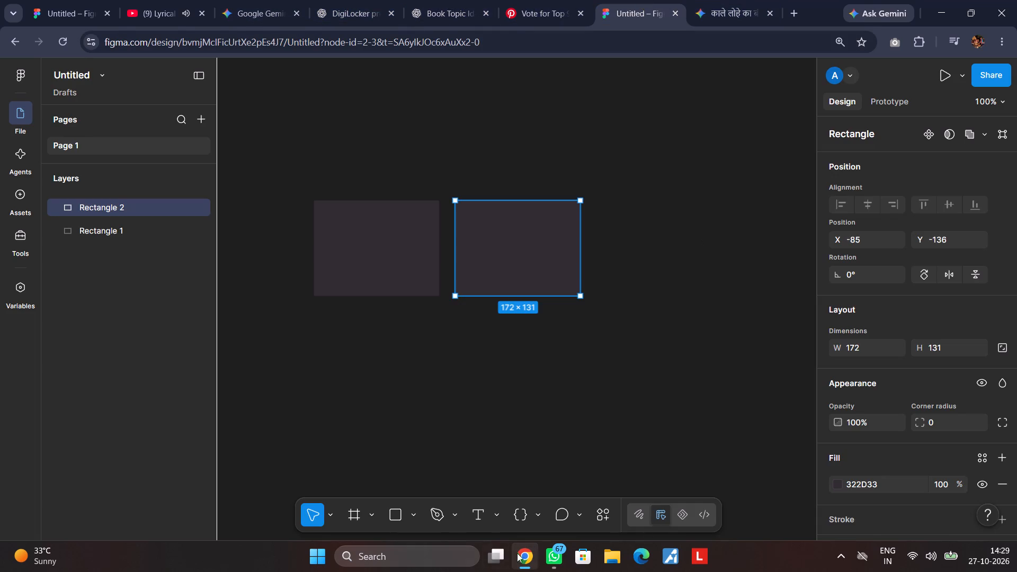
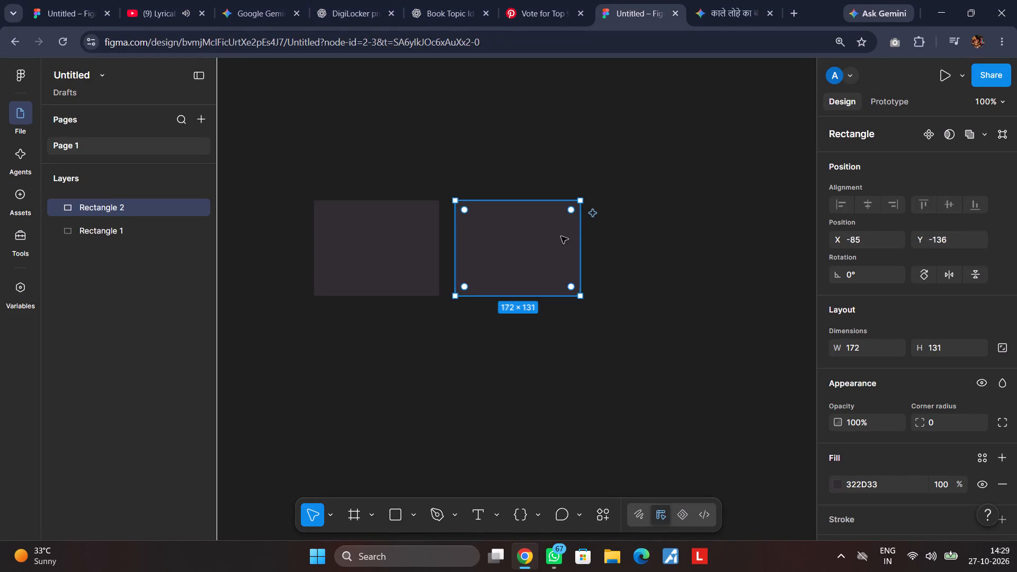
# Set the duplicated rectangle's fill to the copied colour #AAAAAA.
pyautogui.scroll(-5, 878, 437)
pyautogui.click(864, 392)
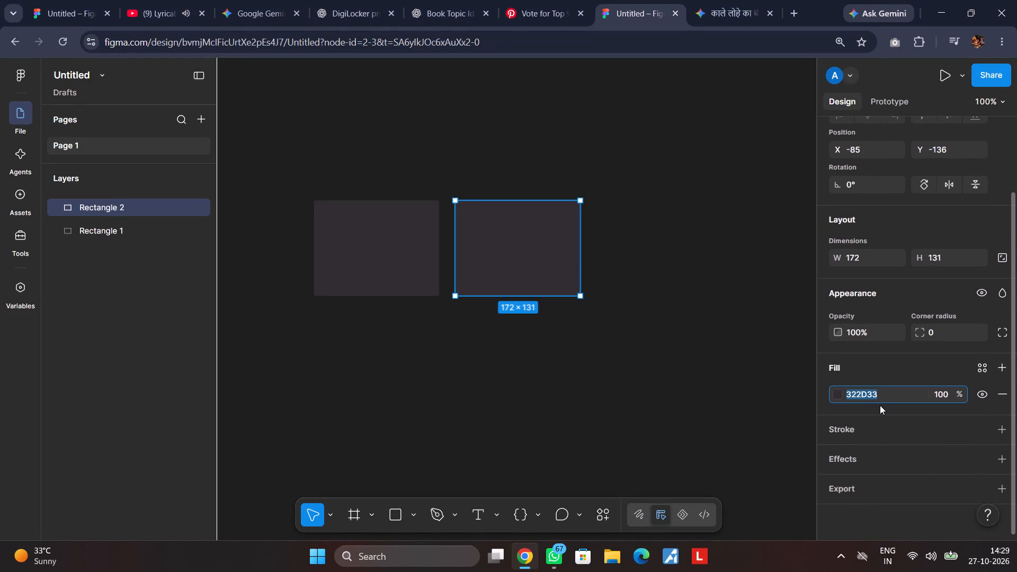
pyautogui.hotkey('ctrl', 'v')
pyautogui.press('Return')
pyautogui.click(556, 351)
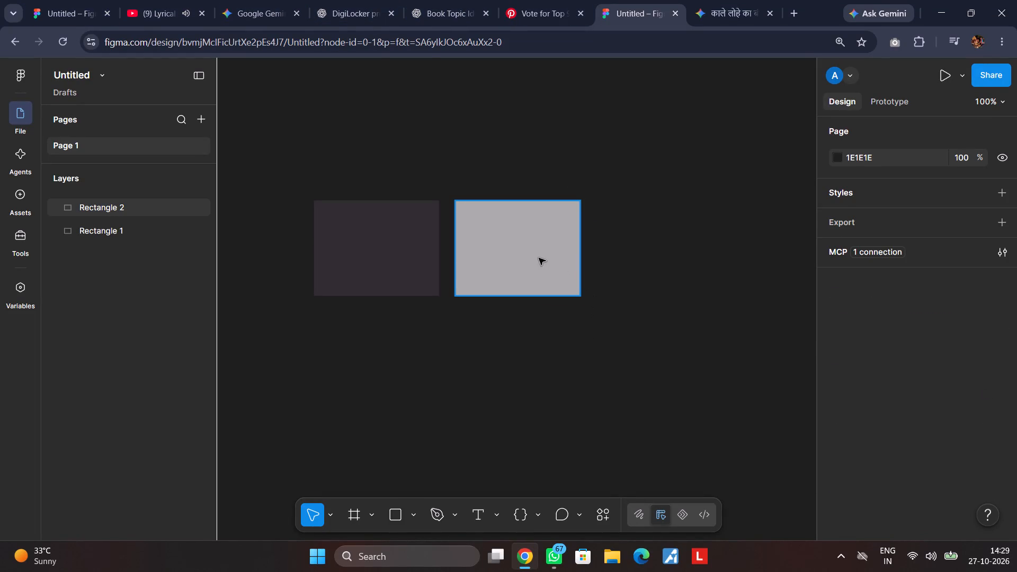
# Reposition the grey rectangle at X -84, Y -136, top-aligned with the dark rectangle, and leave it deselected.
pyautogui.moveTo(536, 256); pyautogui.dragTo(536, 252)
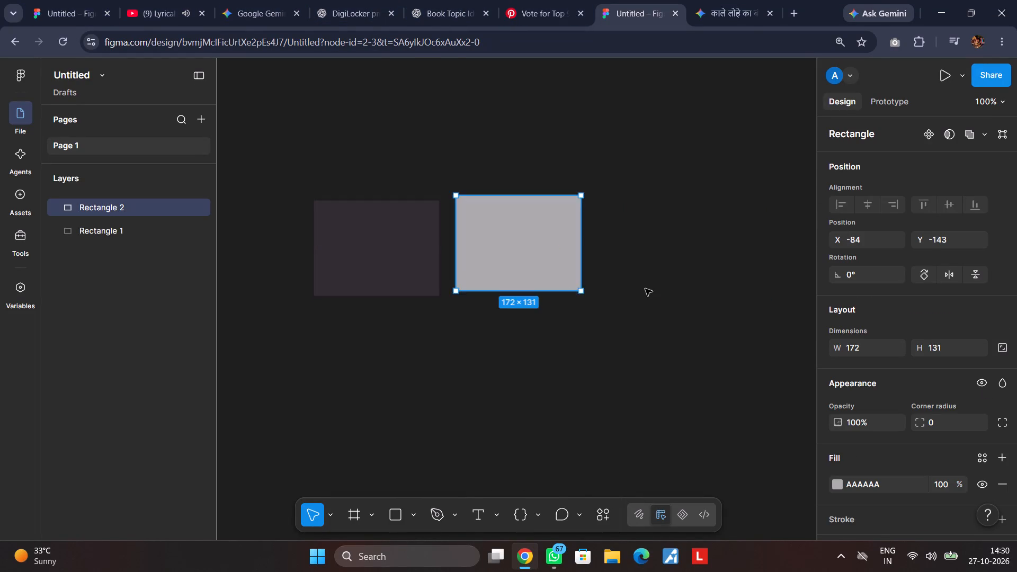
pyautogui.click(754, 246)
pyautogui.moveTo(524, 230); pyautogui.dragTo(523, 236)
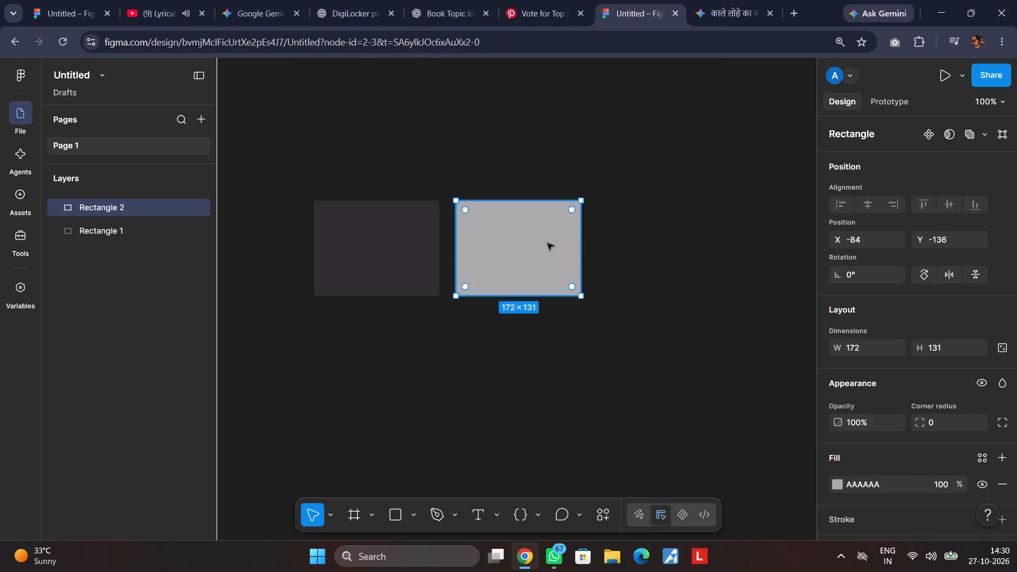
pyautogui.click(699, 266)
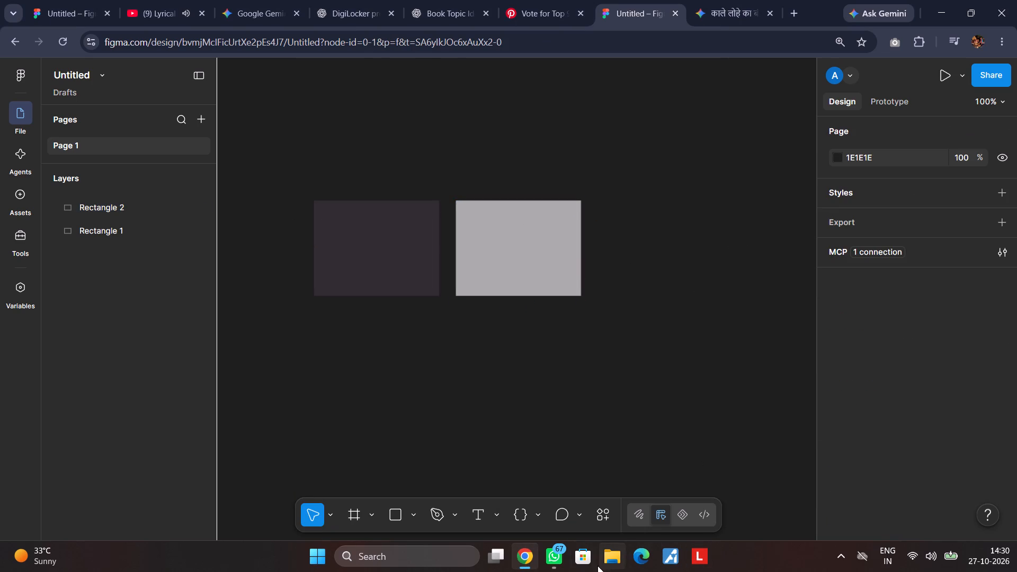
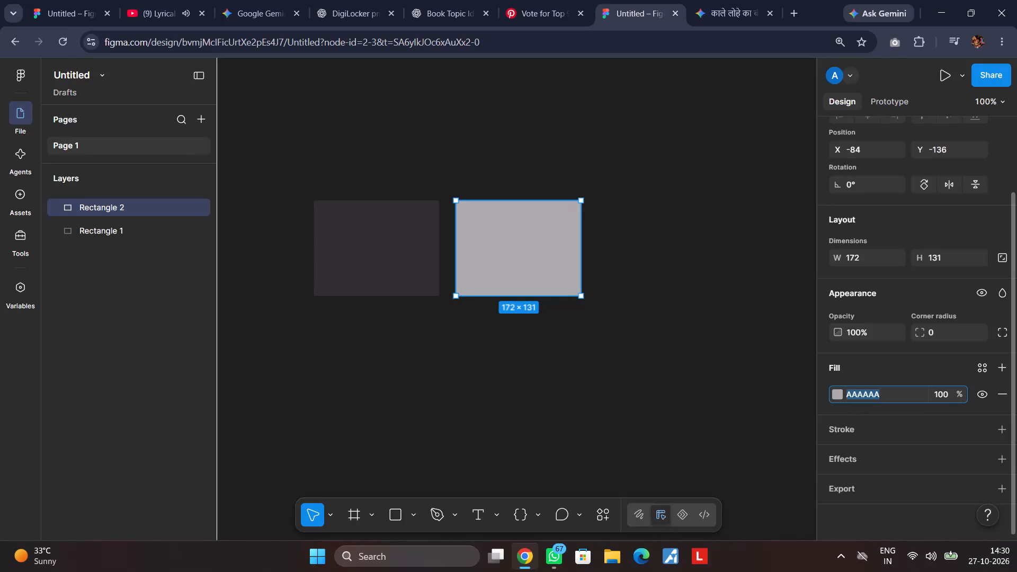
# Replace the grey rectangle's fill with the copied colour #7873DA and leave the rectangle deselected.
pyautogui.hotkey('ctrl', 'v')
pyautogui.press('Return')
pyautogui.moveTo(627, 249); pyautogui.dragTo(620, 249)
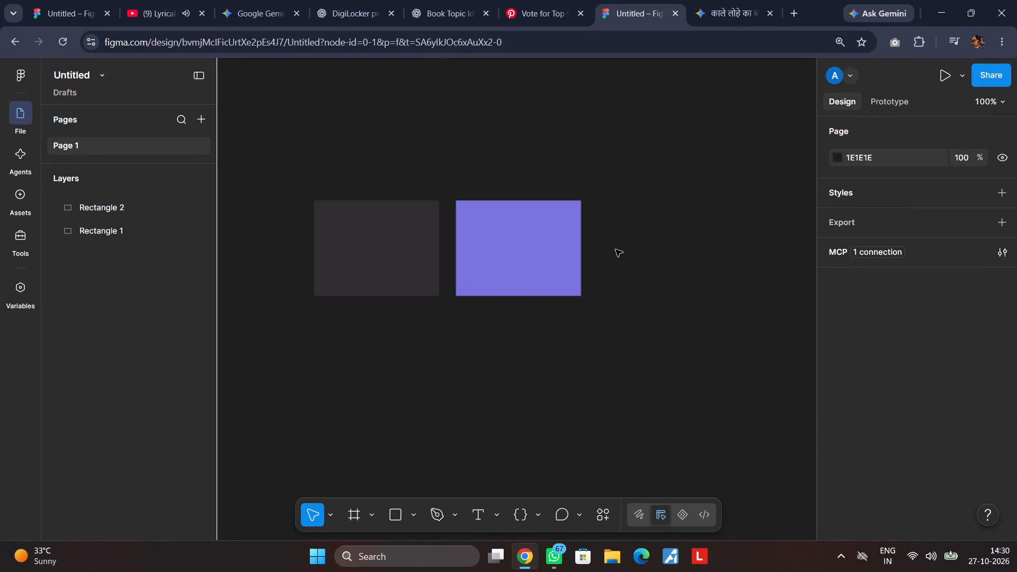
# Duplicate the purple rectangle and place the copy beside it at X 111, Y -136, top-aligned with the other swatches.
pyautogui.keyDown('alt'); pyautogui.moveTo(512, 238); pyautogui.dragTo(661, 236); pyautogui.keyUp('alt')
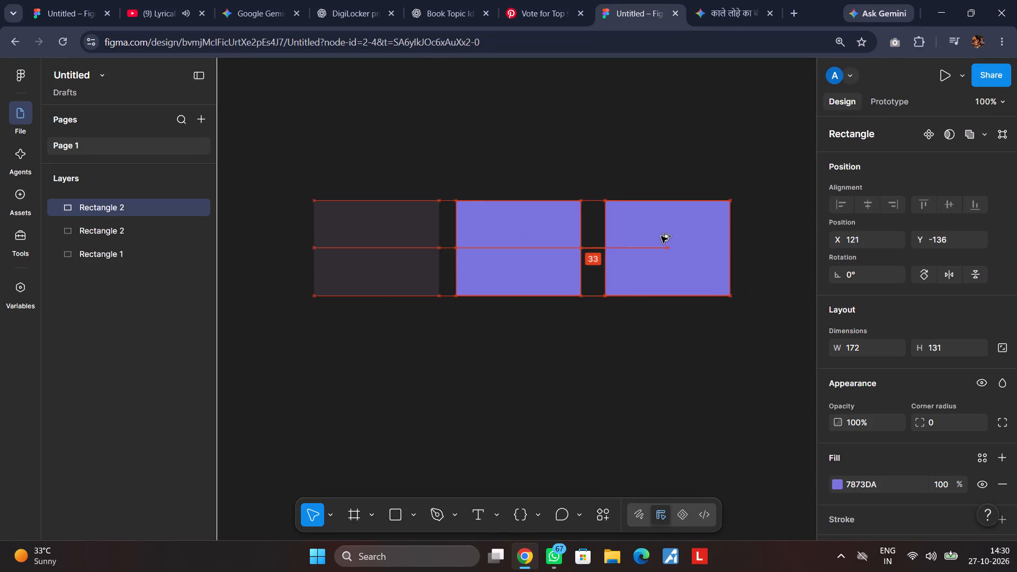
pyautogui.keyDown('alt'); pyautogui.moveTo(661, 236); pyautogui.dragTo(653, 237); pyautogui.keyUp('alt')
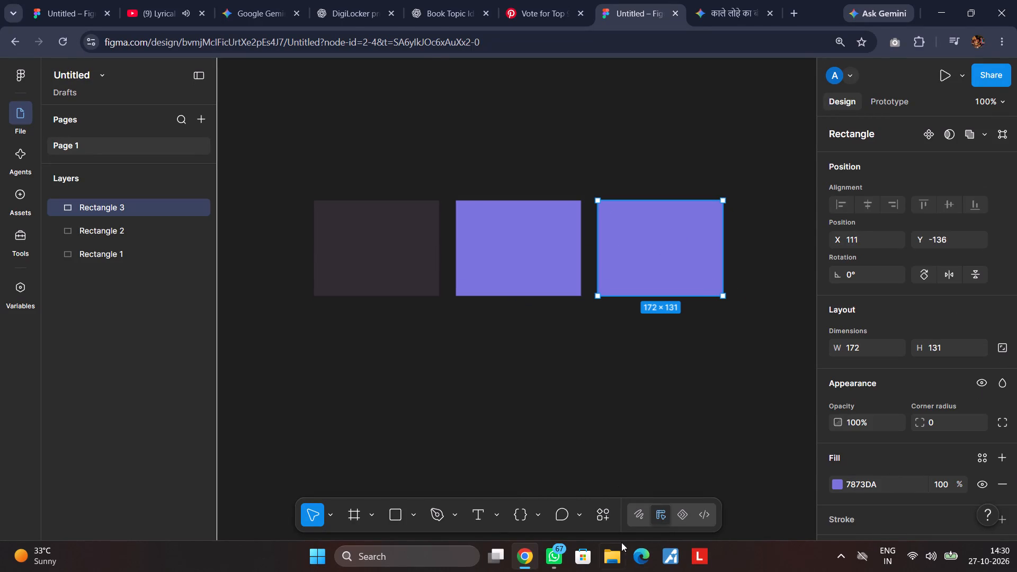
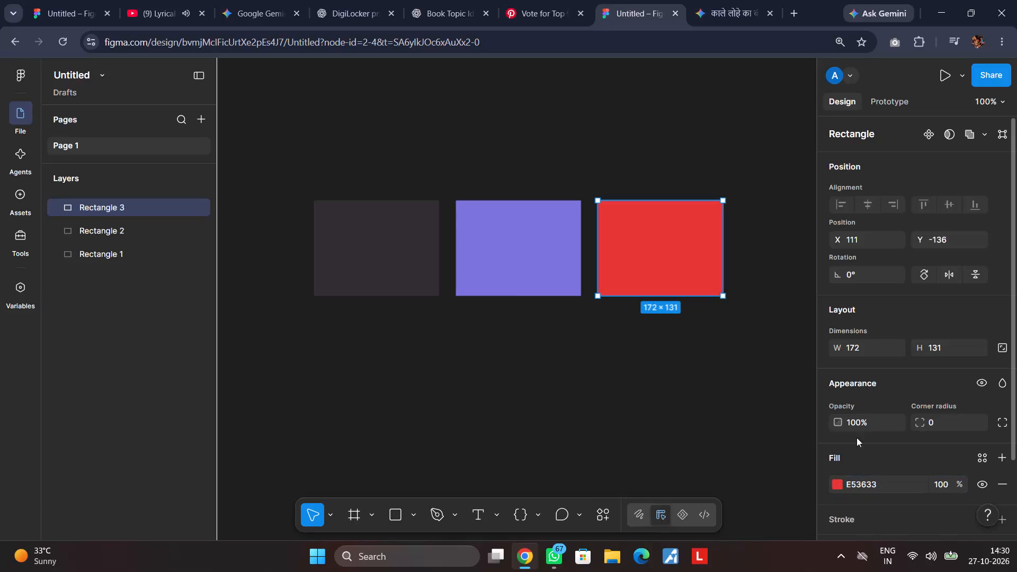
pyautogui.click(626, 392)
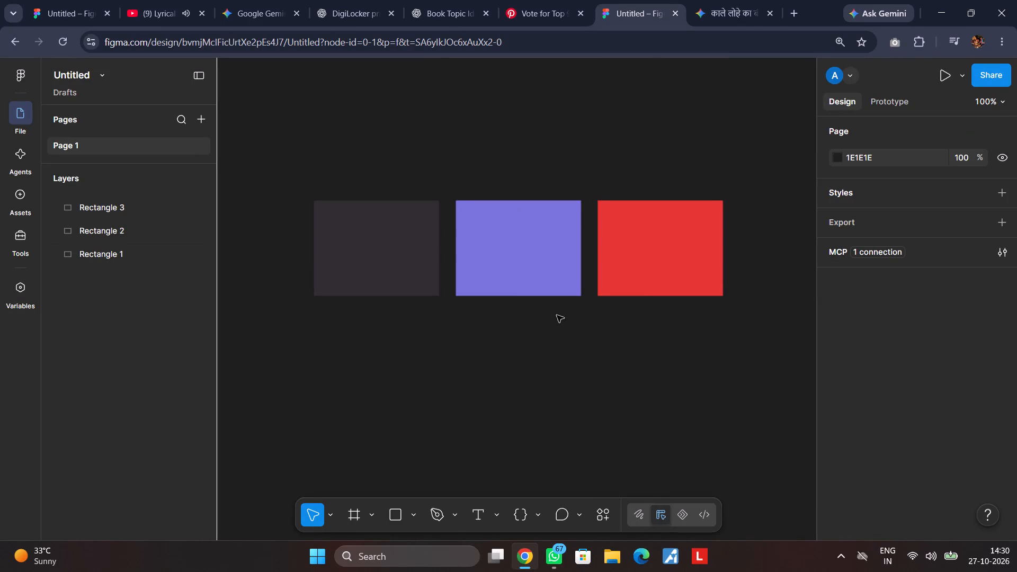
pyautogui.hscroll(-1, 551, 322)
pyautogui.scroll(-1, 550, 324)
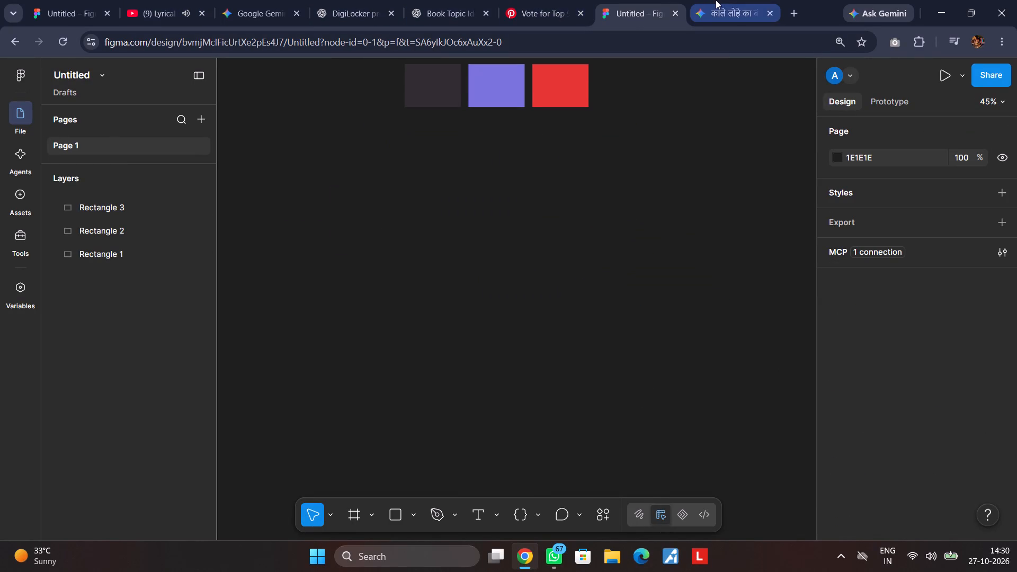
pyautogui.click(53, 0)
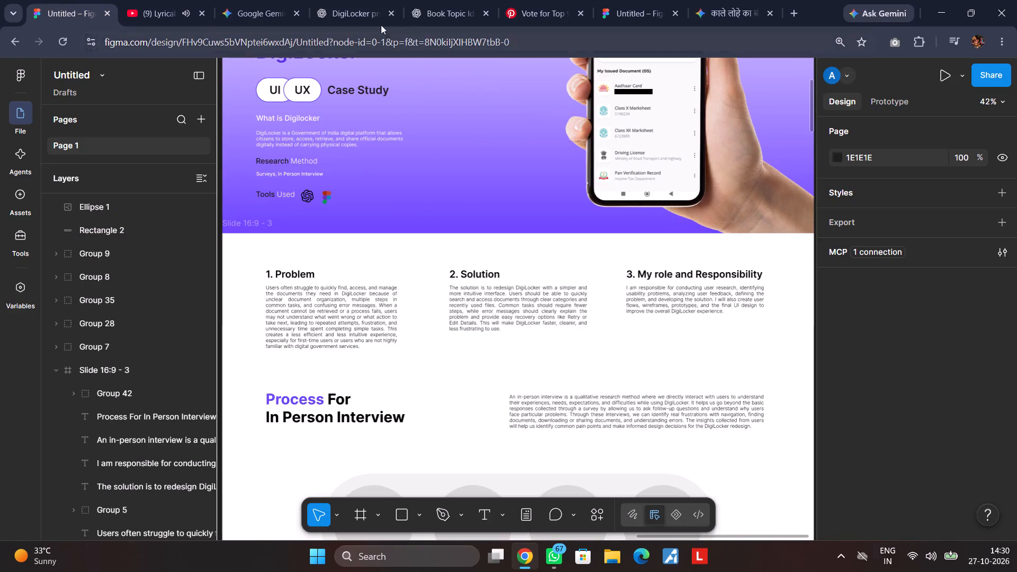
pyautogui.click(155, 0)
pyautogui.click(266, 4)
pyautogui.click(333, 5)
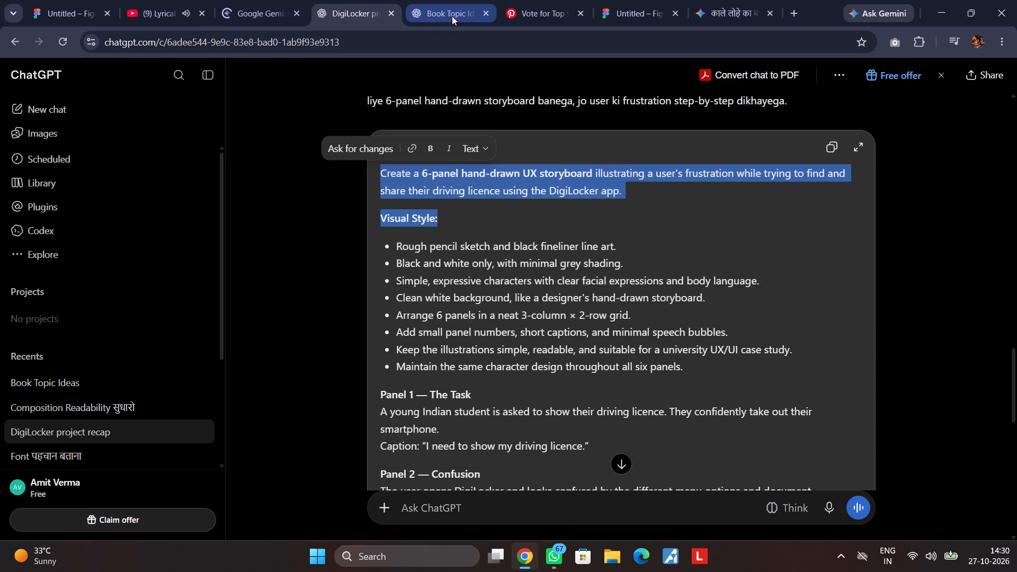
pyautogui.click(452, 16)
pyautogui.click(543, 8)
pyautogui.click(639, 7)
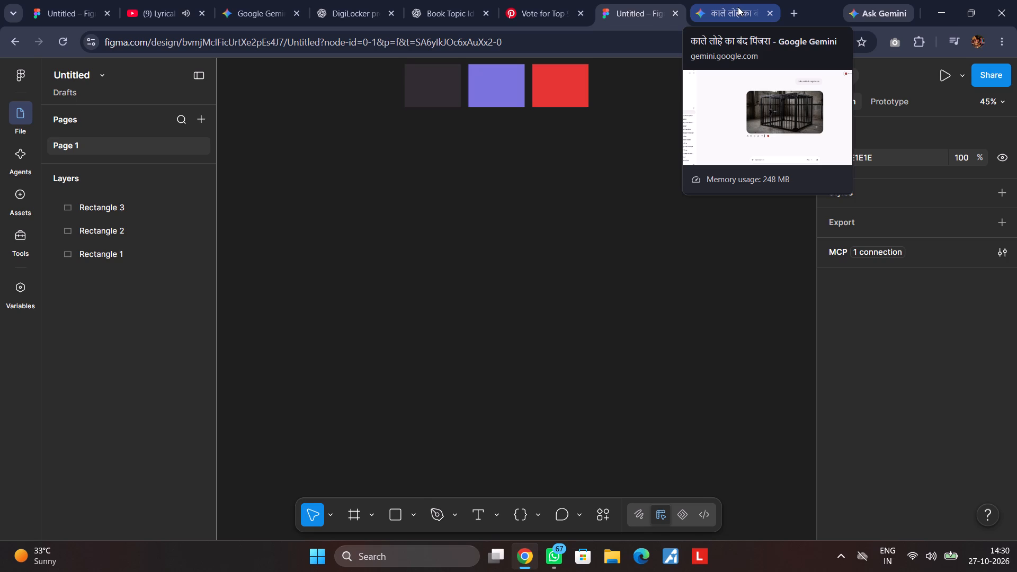
# Create an A4 frame of 595 × 842 below the colour swatches.
pyautogui.click(502, 229)
pyautogui.press('f')
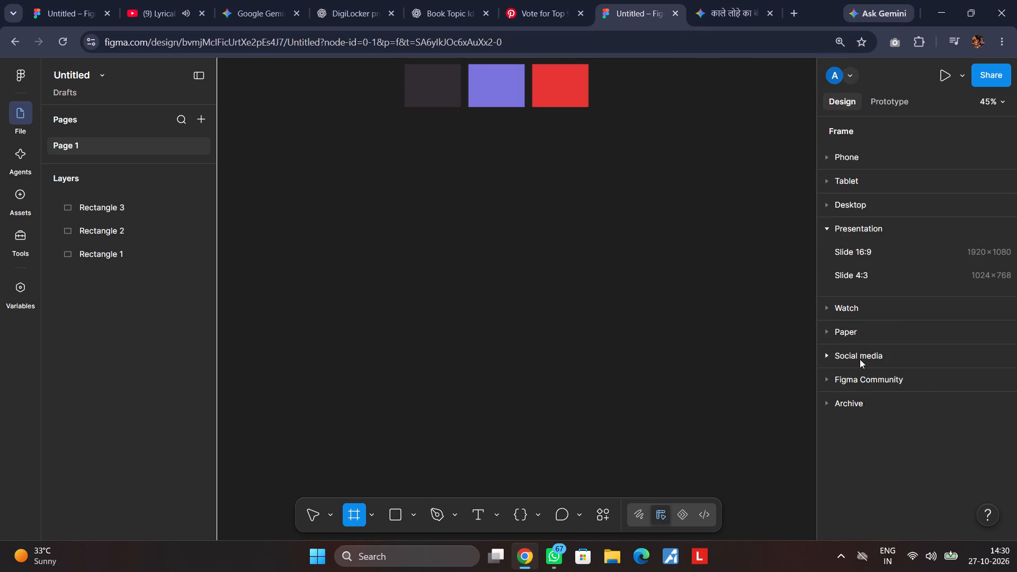
pyautogui.click(854, 328)
pyautogui.click(855, 293)
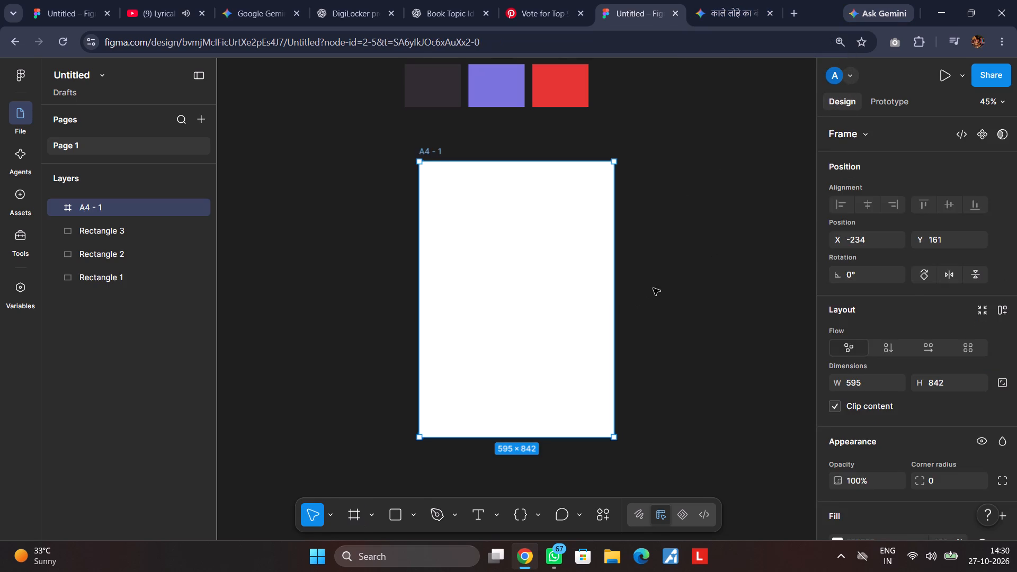
pyautogui.click(653, 288)
# Fill the A4 frame with #322D33 sampled from the dark swatch and leave it deselected.
pyautogui.click(518, 260)
pyautogui.scroll(-7, 921, 384)
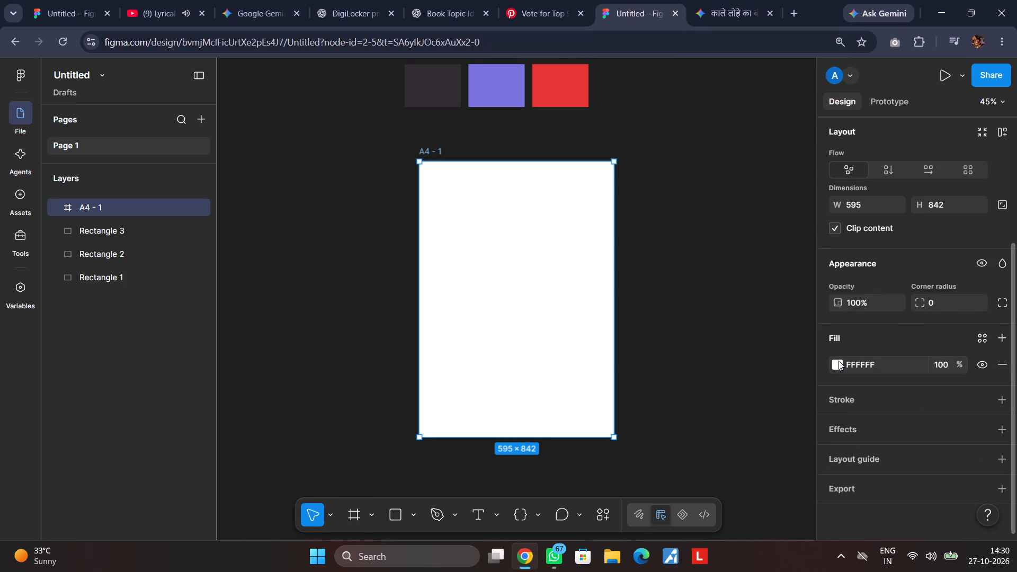
pyautogui.click(435, 88)
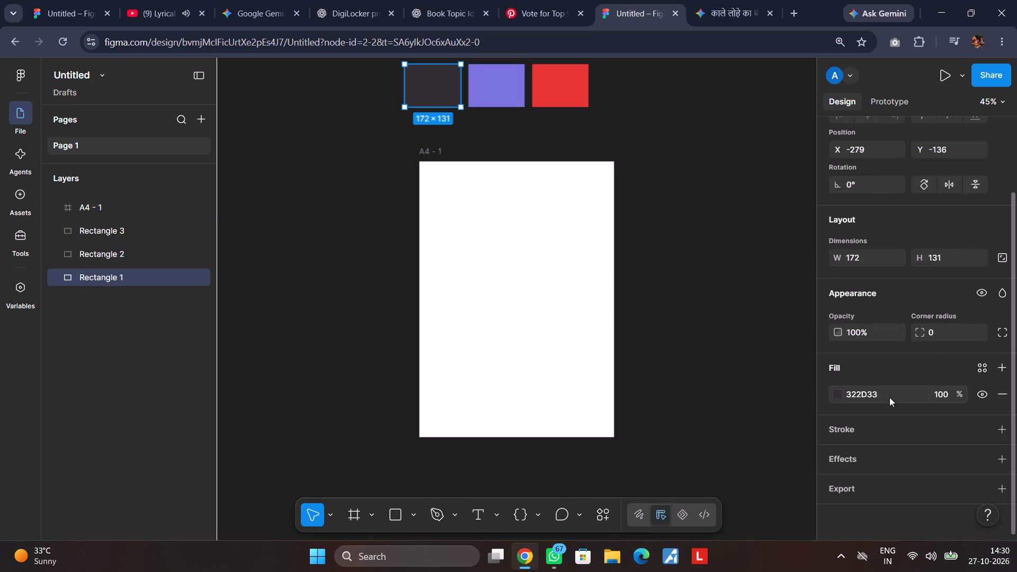
pyautogui.click(545, 310)
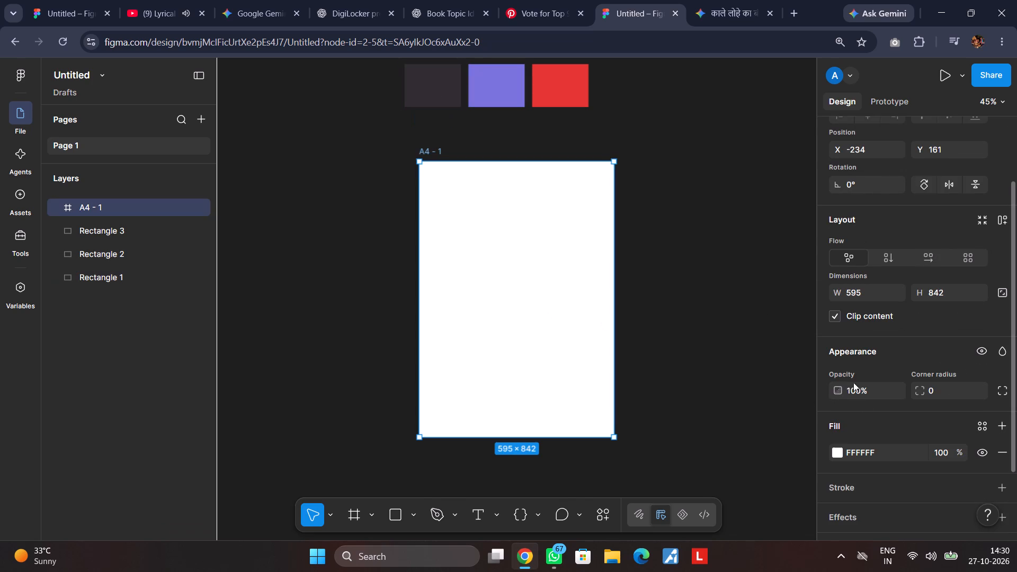
pyautogui.click(834, 451)
pyautogui.click(663, 421)
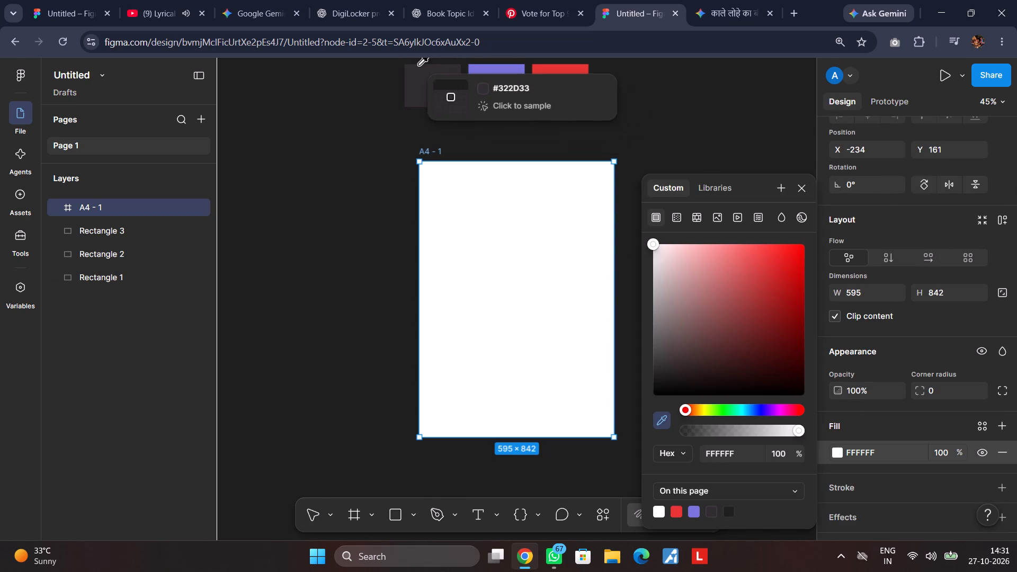
pyautogui.click(426, 79)
pyautogui.click(795, 188)
pyautogui.click(745, 338)
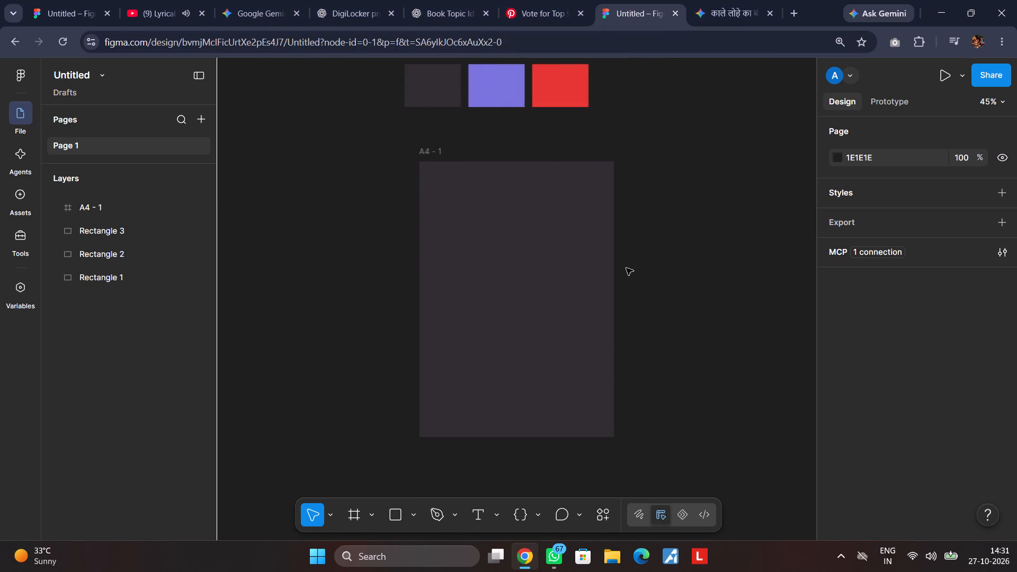
pyautogui.click(580, 254)
pyautogui.scroll(-8, 877, 412)
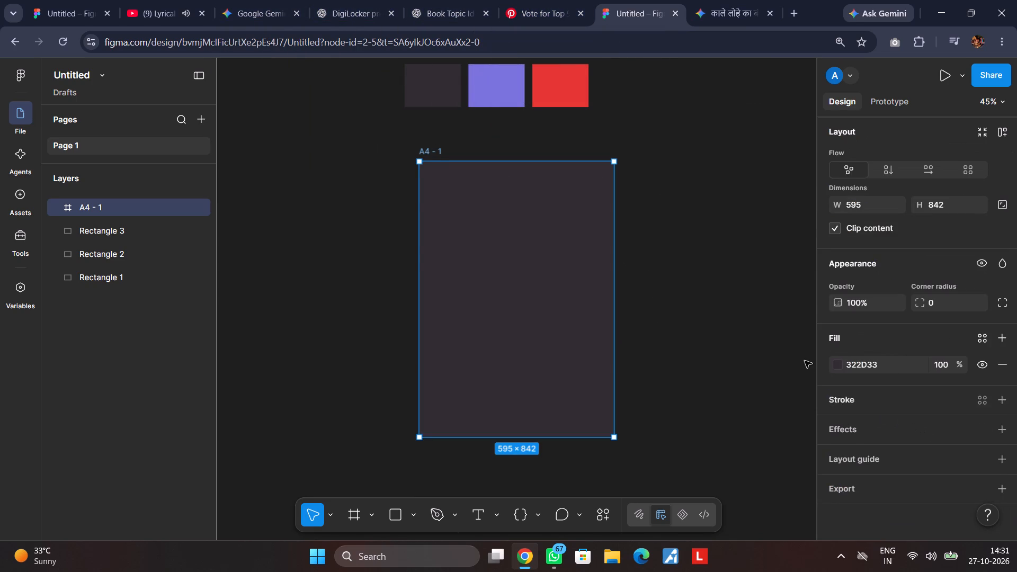
pyautogui.click(736, 308)
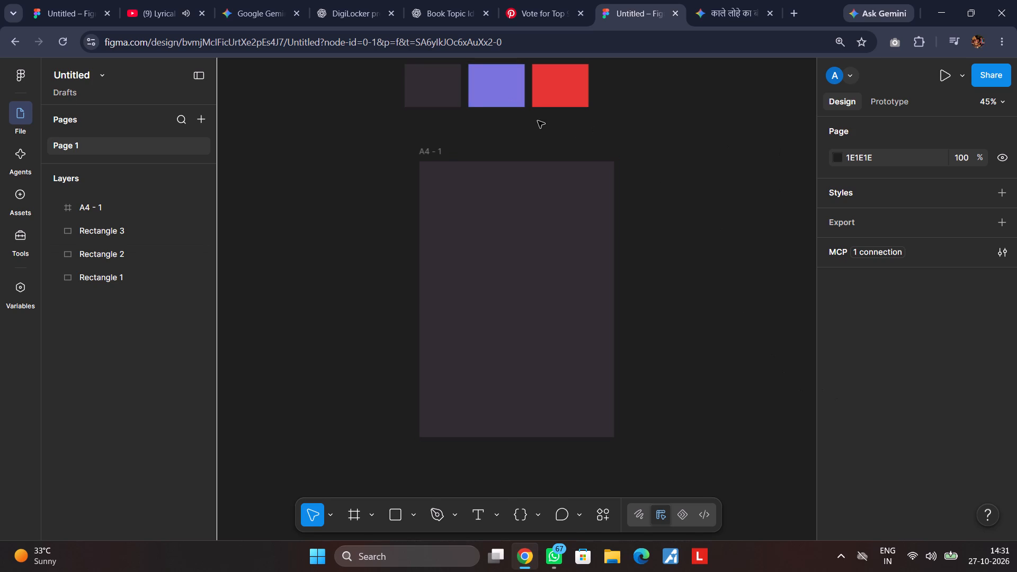
pyautogui.click(512, 103)
pyautogui.scroll(-7, 834, 303)
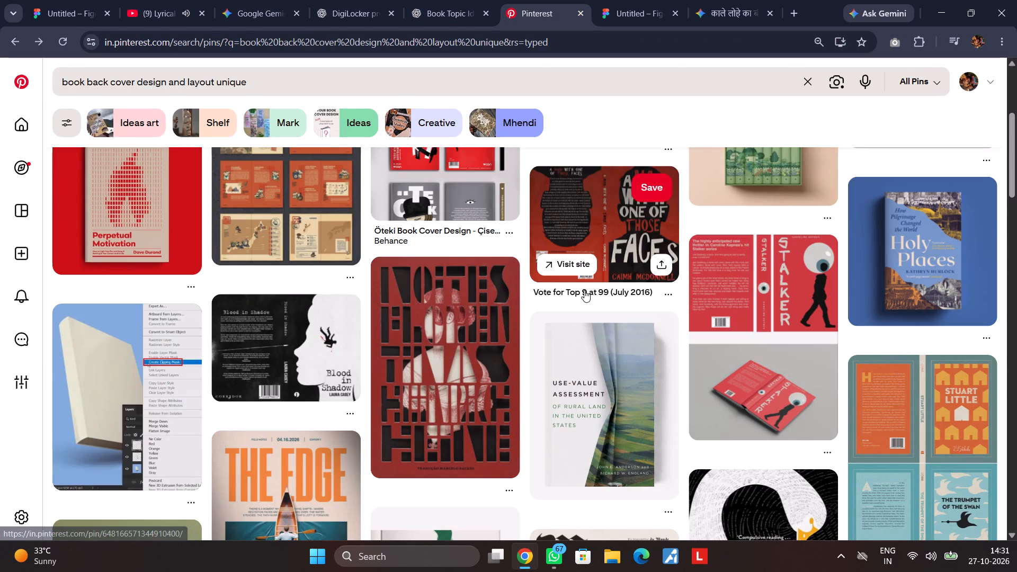
pyautogui.scroll(6, 584, 290)
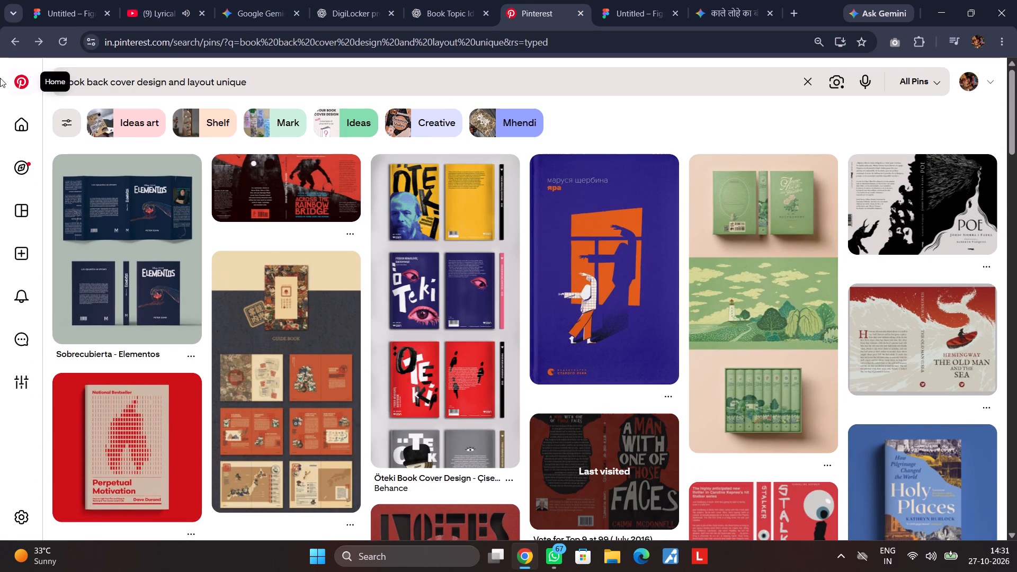
pyautogui.click(13, 35)
pyautogui.click(13, 35)
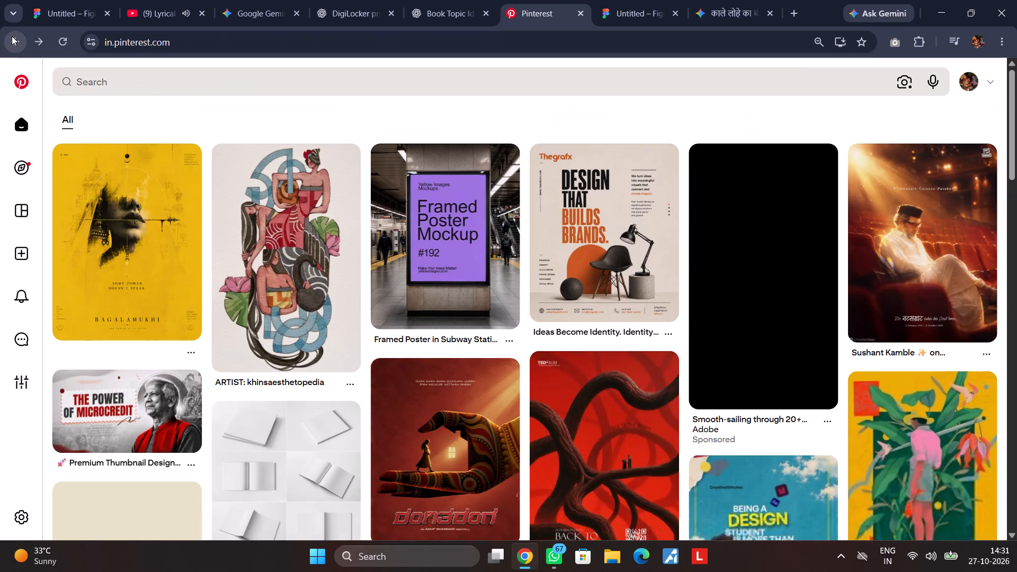
pyautogui.click(316, 79)
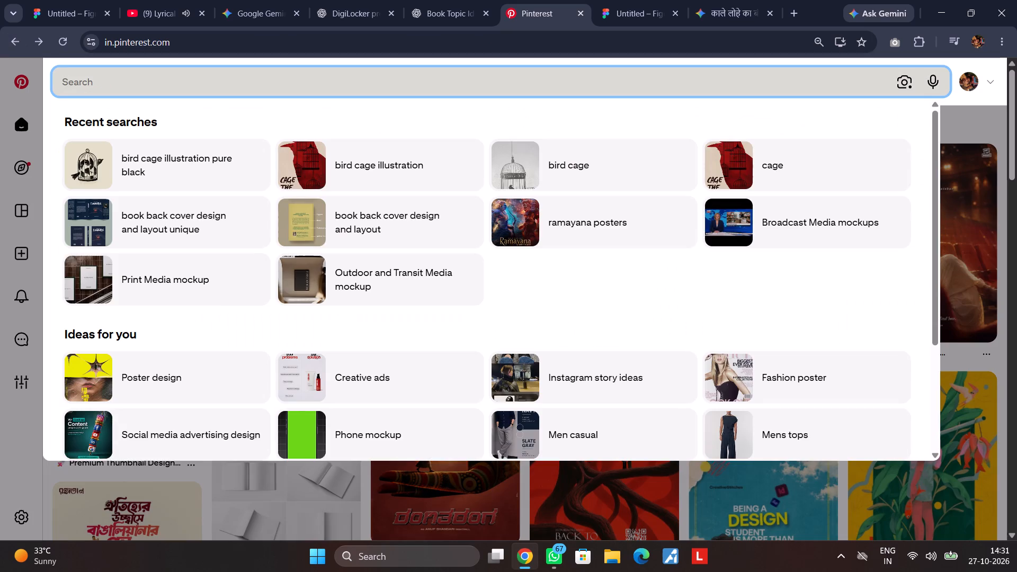
pyautogui.write('cage')
pyautogui.press('Return')
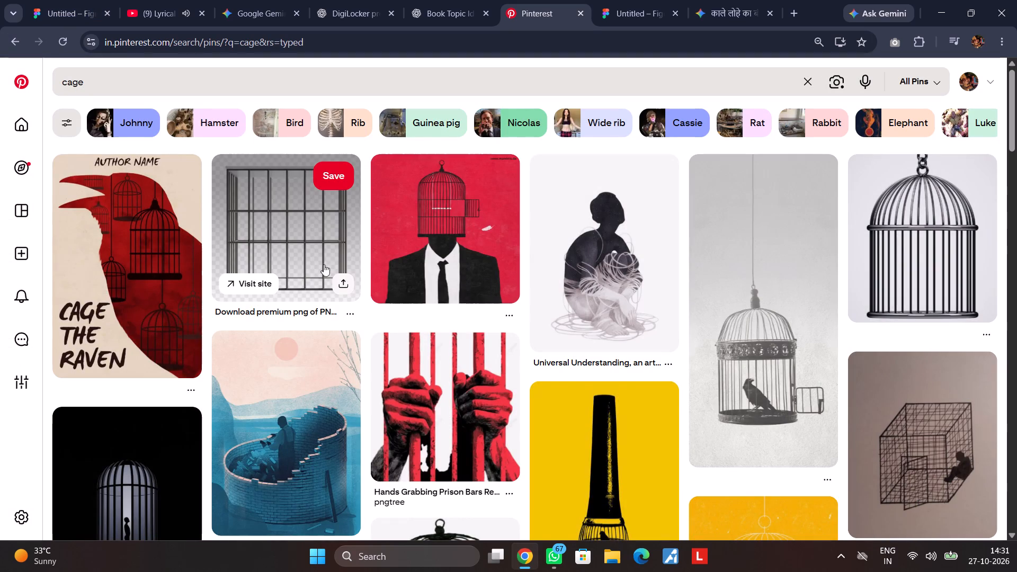
# Copy the flat black birdcage image by iStock and paste it into the Figma file over the A4 frame.
pyautogui.click(920, 253)
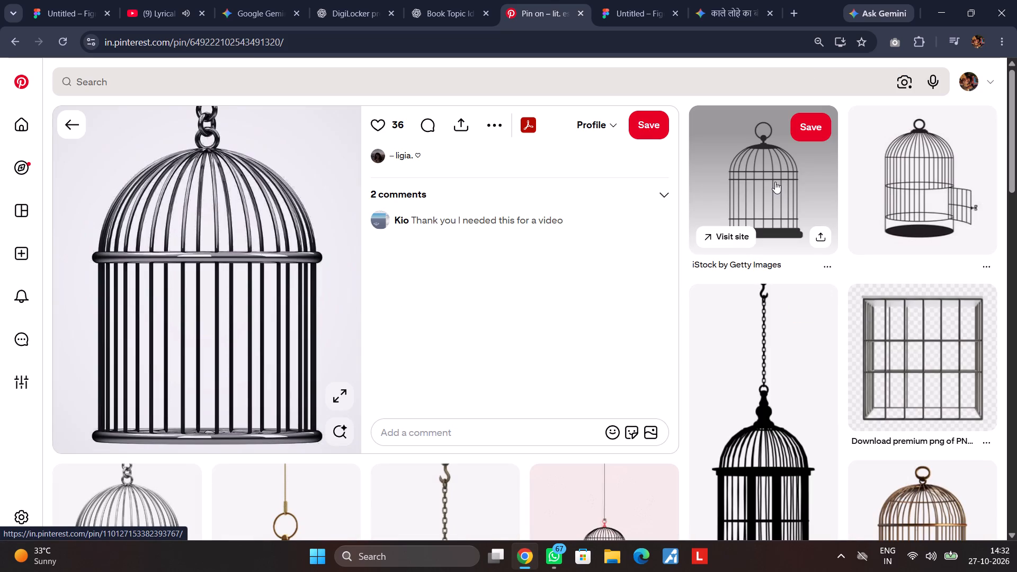
pyautogui.click(742, 186)
pyautogui.moveTo(213, 256); pyautogui.dragTo(220, 257, button='right')
pyautogui.click(260, 314)
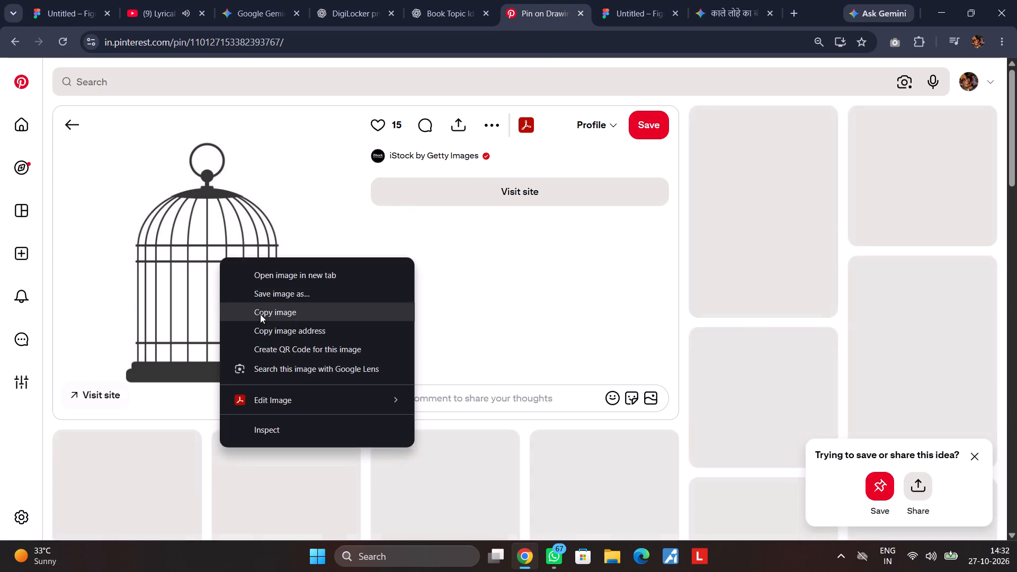
pyautogui.click(626, 0)
pyautogui.click(699, 369)
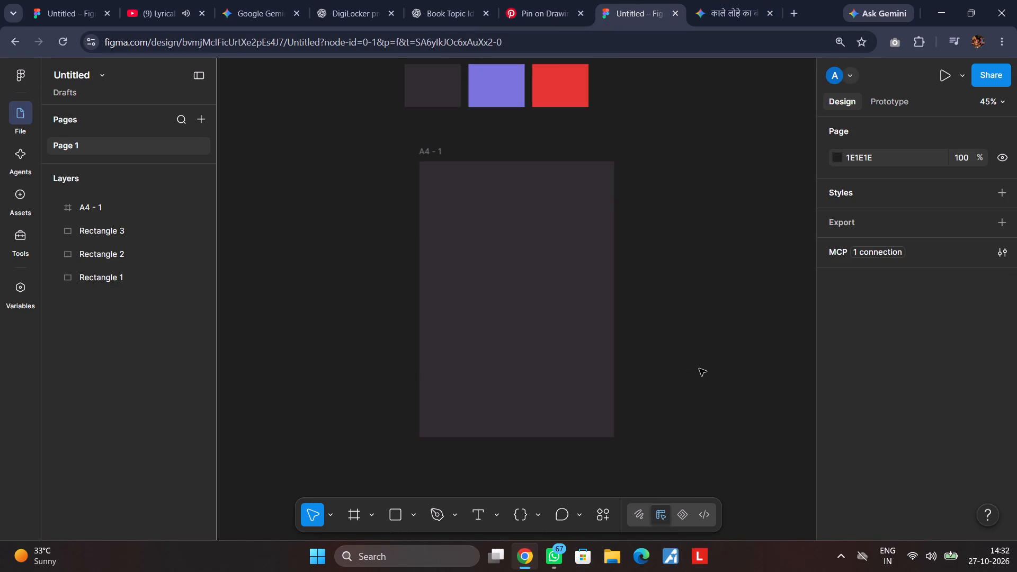
pyautogui.hotkey('ctrl', 'v')
pyautogui.moveTo(538, 279); pyautogui.dragTo(543, 277)
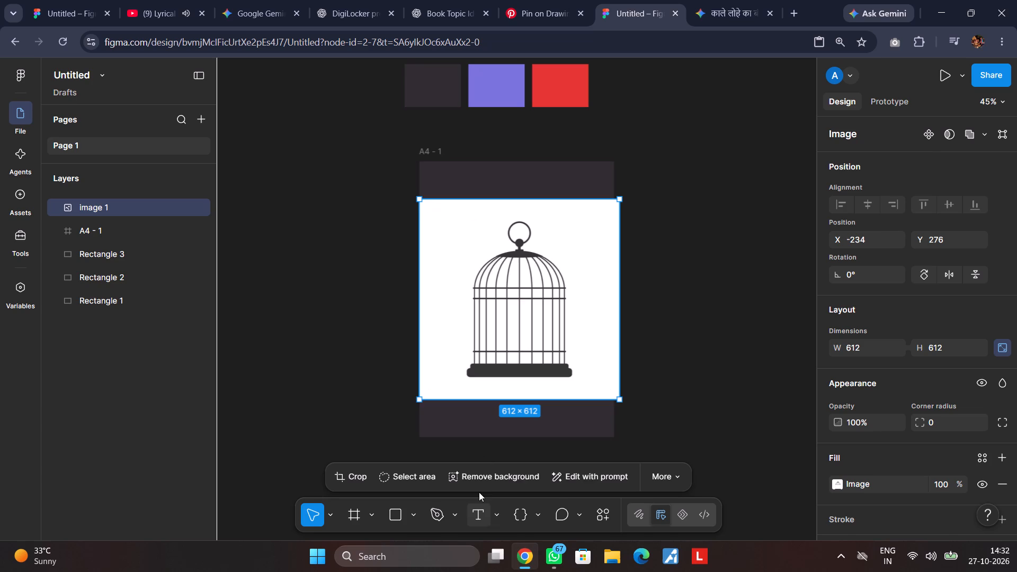
# Remove the white background from the pasted birdcage image.
pyautogui.click(485, 481)
pyautogui.hscroll(1, 672, 287)
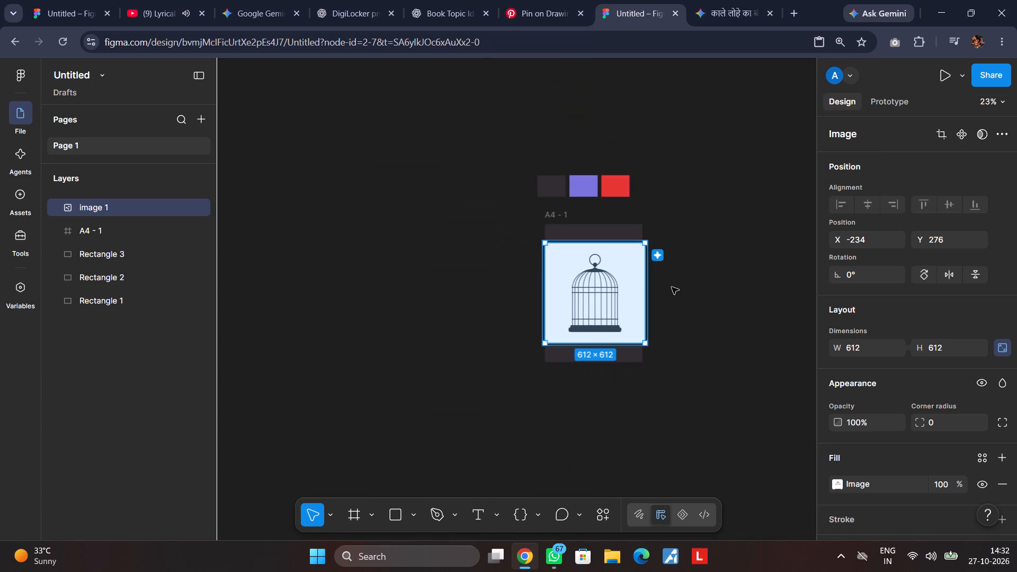
pyautogui.hscroll(1, 672, 287)
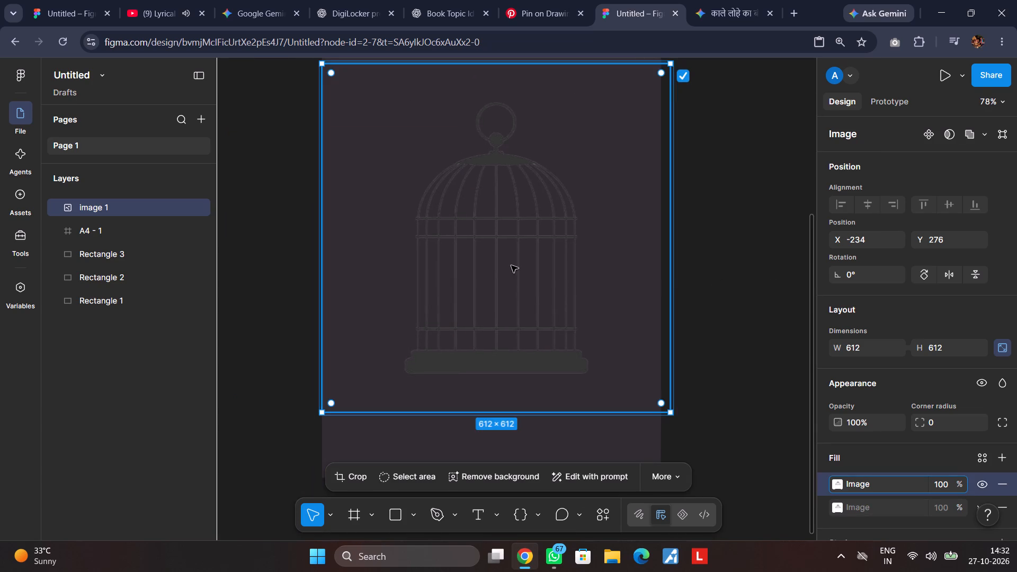
# Move the birdcage image up so it sits horizontally centred in the upper part of the A4 frame.
pyautogui.moveTo(511, 265); pyautogui.dragTo(500, 238)
pyautogui.scroll(1, 576, 255)
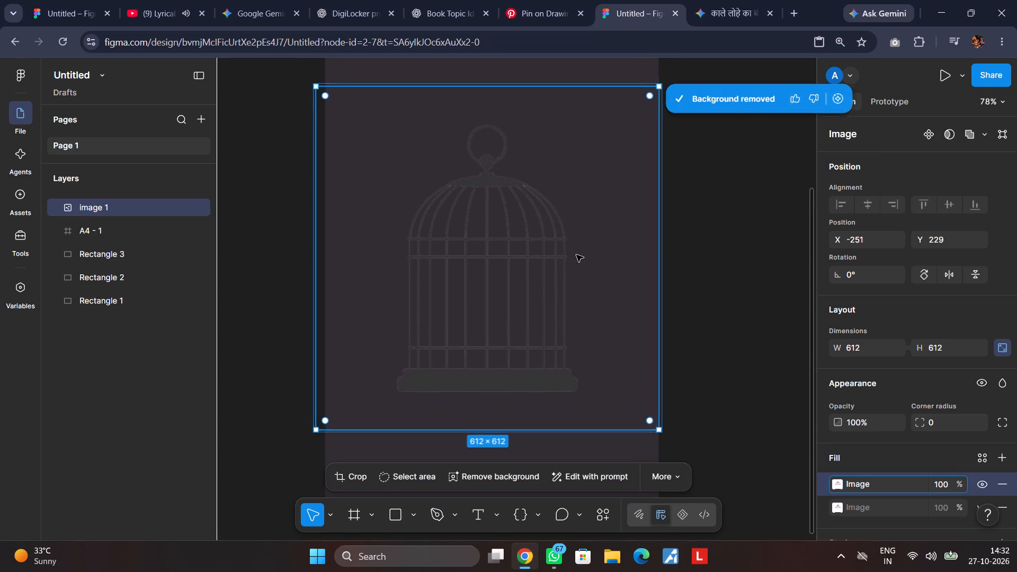
pyautogui.moveTo(548, 285); pyautogui.dragTo(551, 247)
pyautogui.click(666, 264)
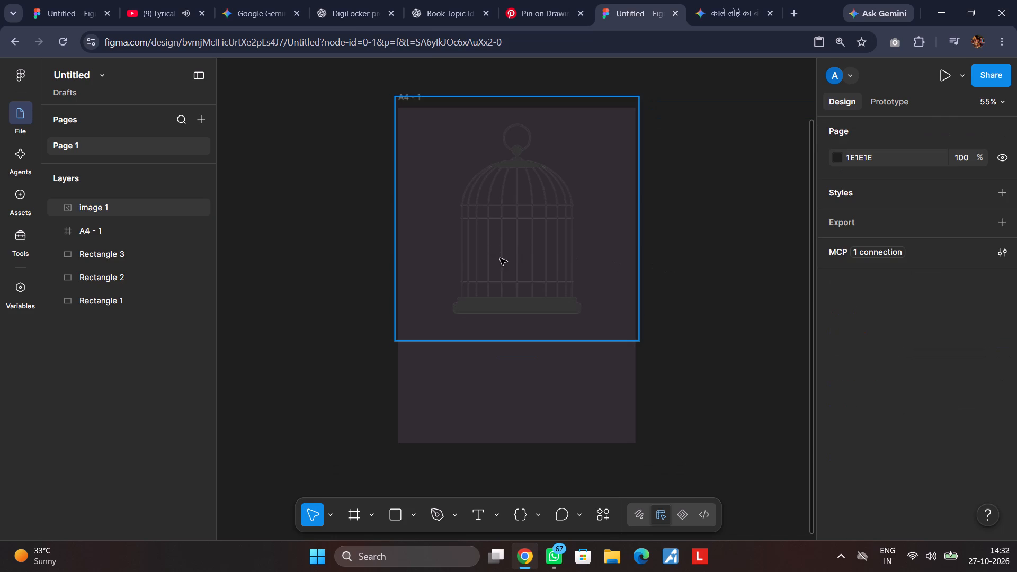
# Draw a rectangle inside the A4 frame over the left part of the birdcage, starting level with the cage's dome.
pyautogui.scroll(1, 501, 261)
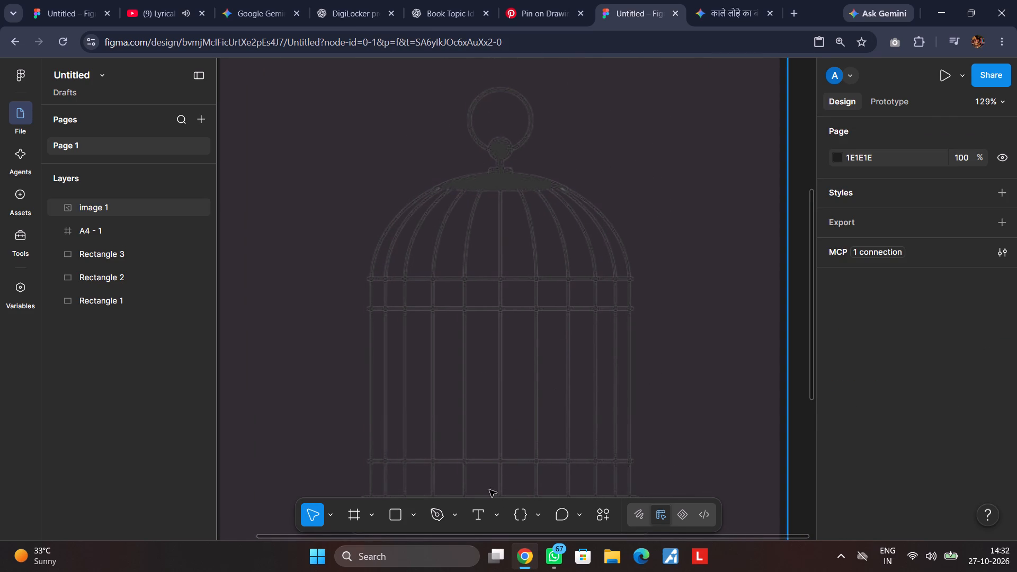
pyautogui.click(402, 512)
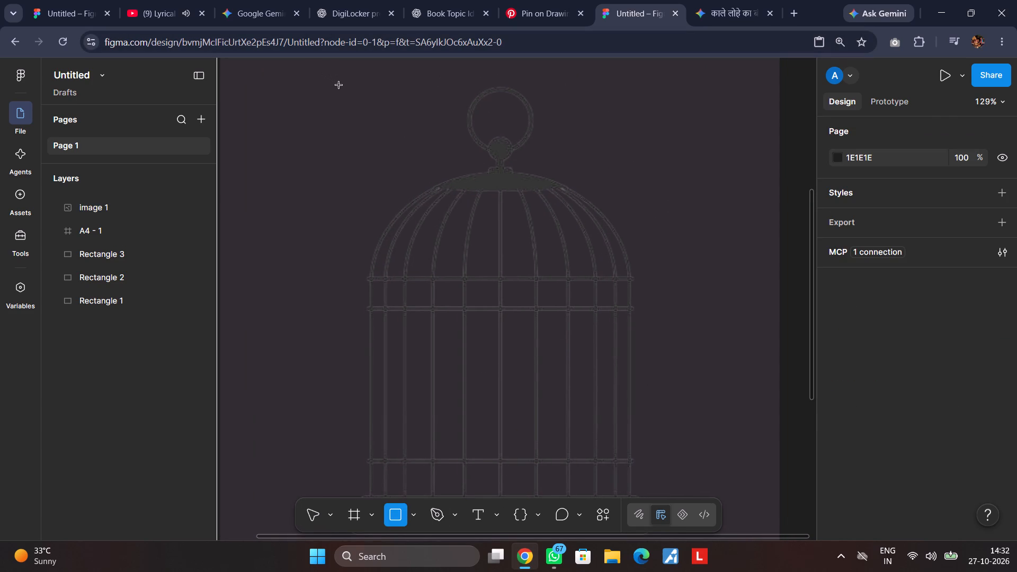
pyautogui.moveTo(353, 169); pyautogui.dragTo(530, 490)
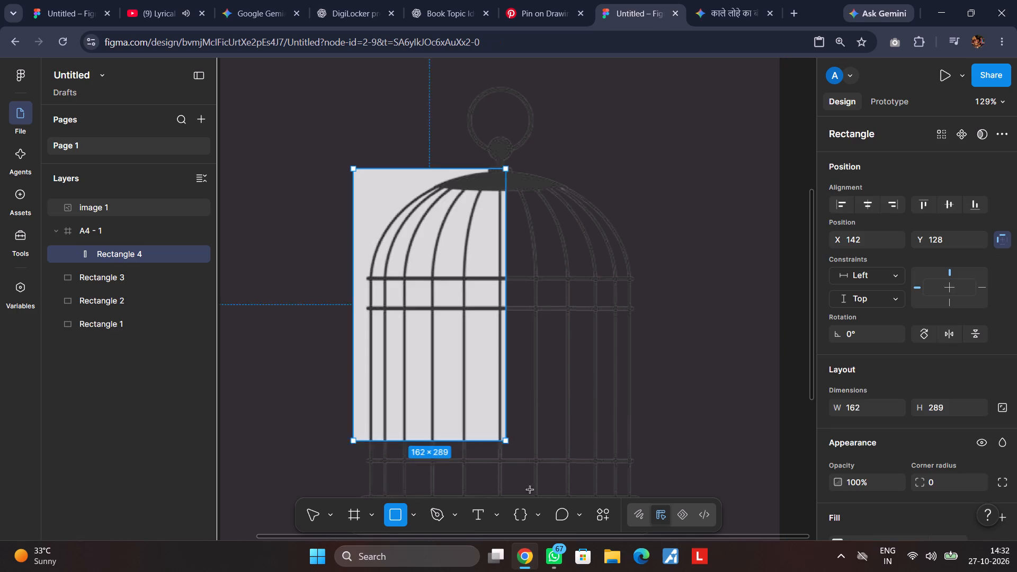
# Extend the rectangle to about 340 × 398 so it spans the birdcage from dome to base with a margin around it.
pyautogui.moveTo(530, 490); pyautogui.dragTo(655, 381)
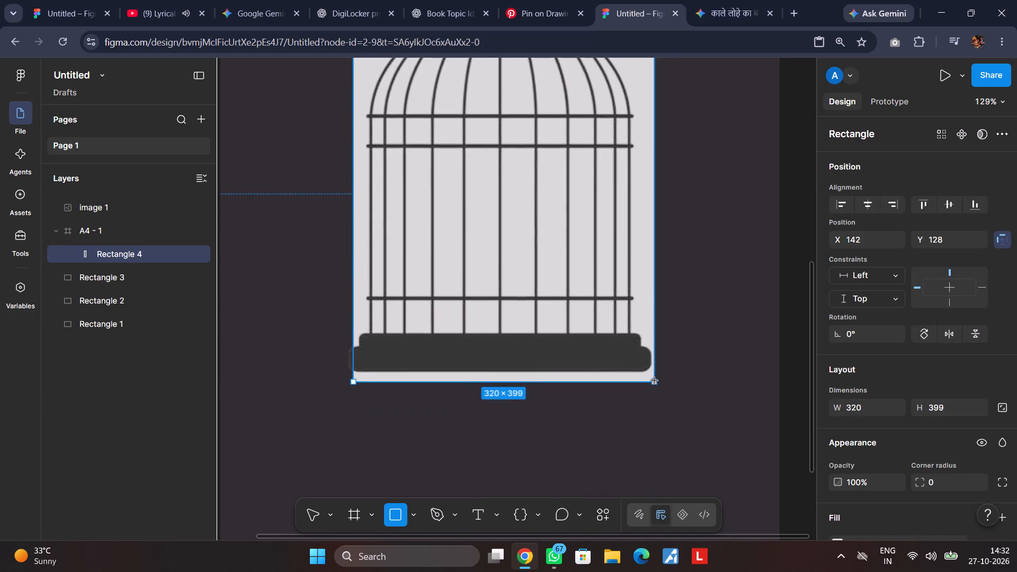
pyautogui.moveTo(655, 381); pyautogui.dragTo(660, 380)
pyautogui.moveTo(350, 303); pyautogui.dragTo(337, 303)
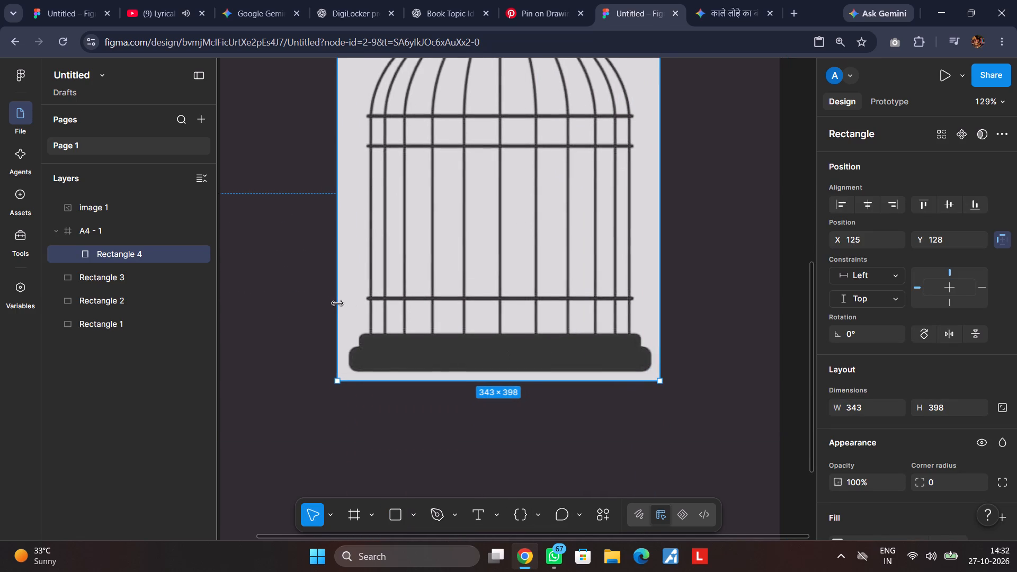
pyautogui.moveTo(337, 303); pyautogui.dragTo(340, 302)
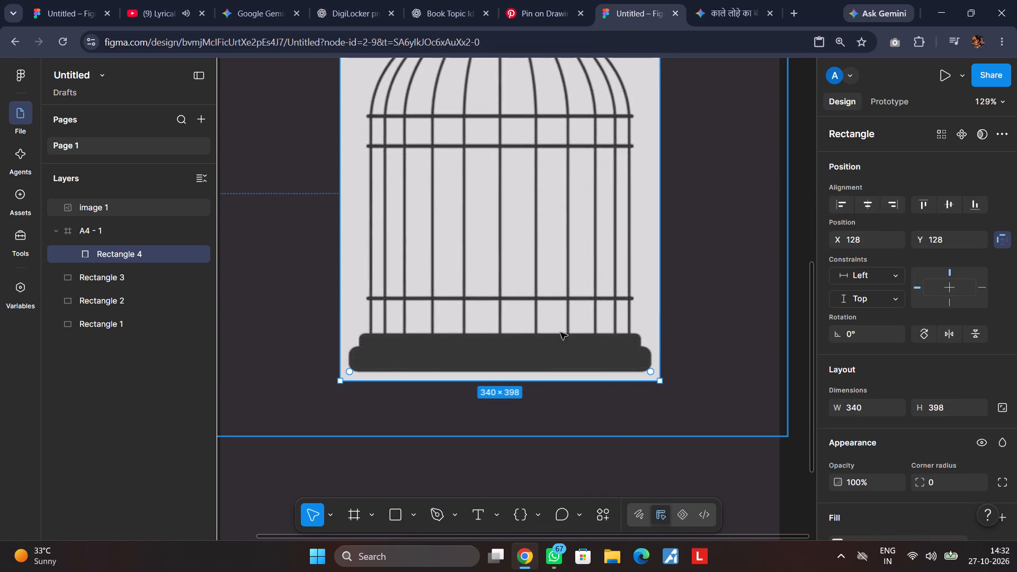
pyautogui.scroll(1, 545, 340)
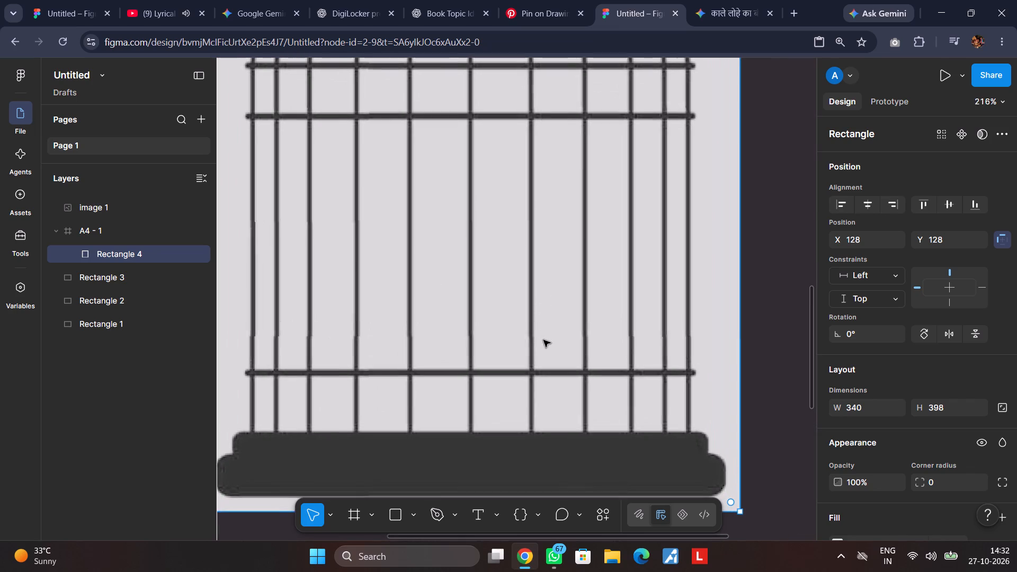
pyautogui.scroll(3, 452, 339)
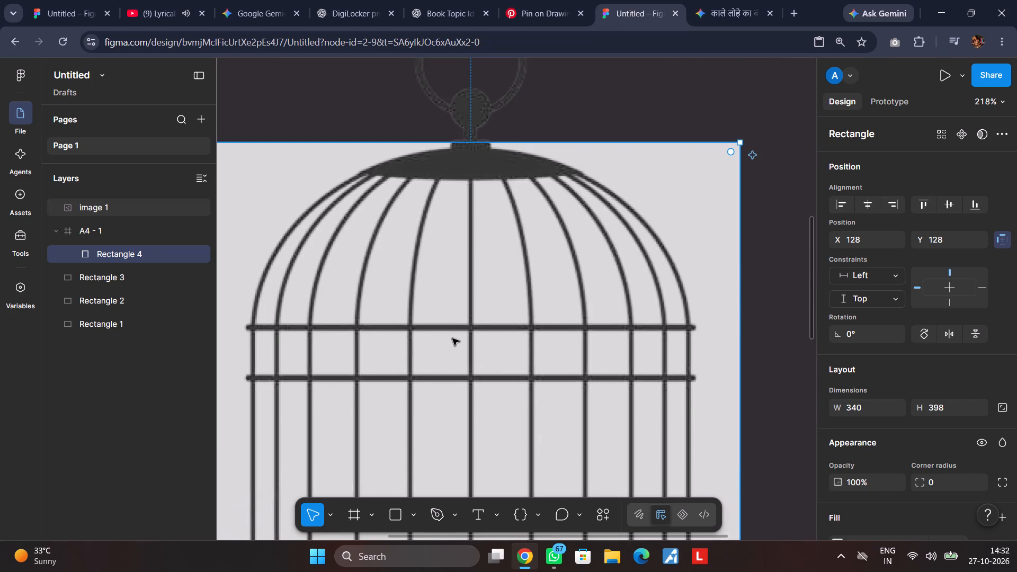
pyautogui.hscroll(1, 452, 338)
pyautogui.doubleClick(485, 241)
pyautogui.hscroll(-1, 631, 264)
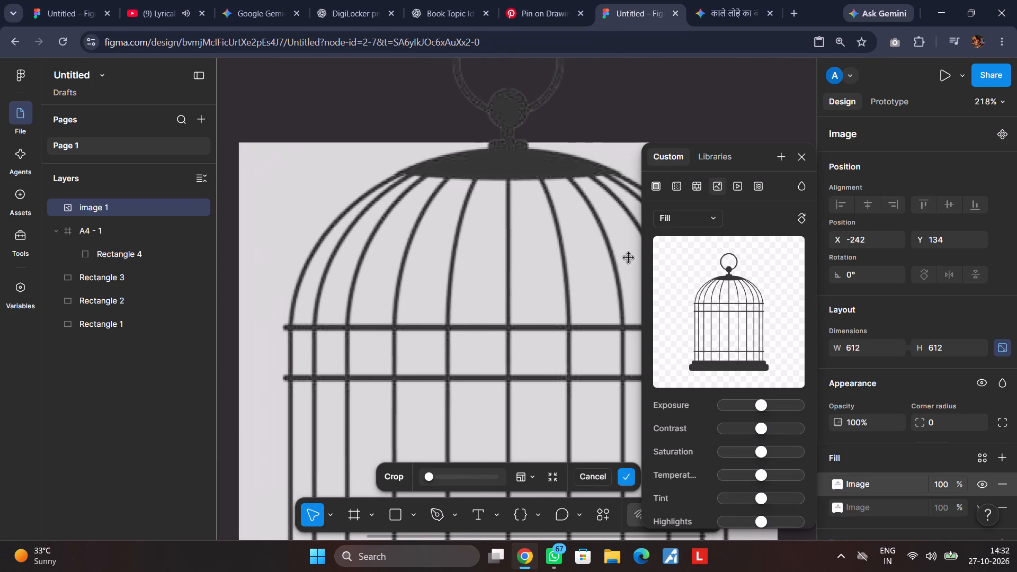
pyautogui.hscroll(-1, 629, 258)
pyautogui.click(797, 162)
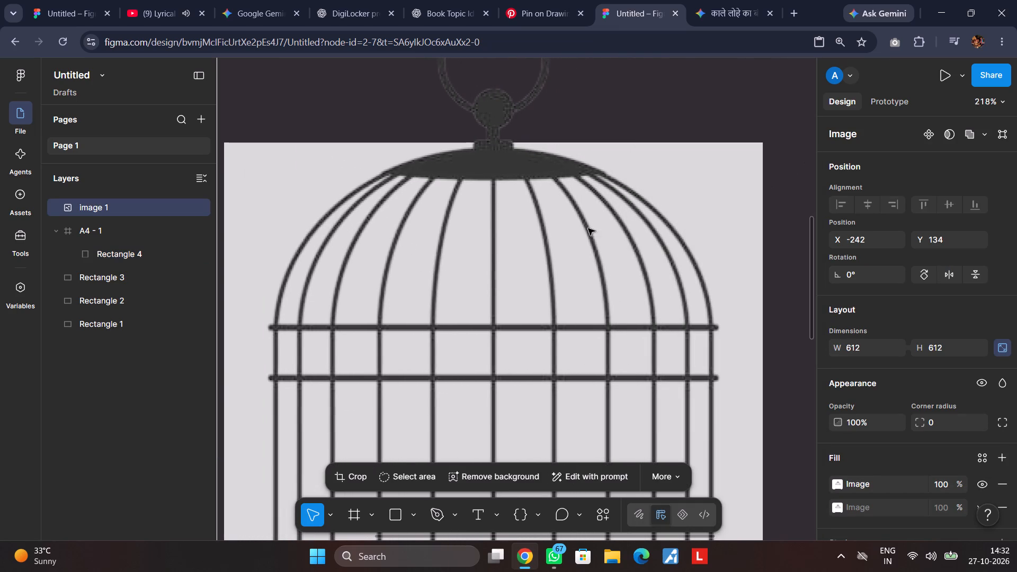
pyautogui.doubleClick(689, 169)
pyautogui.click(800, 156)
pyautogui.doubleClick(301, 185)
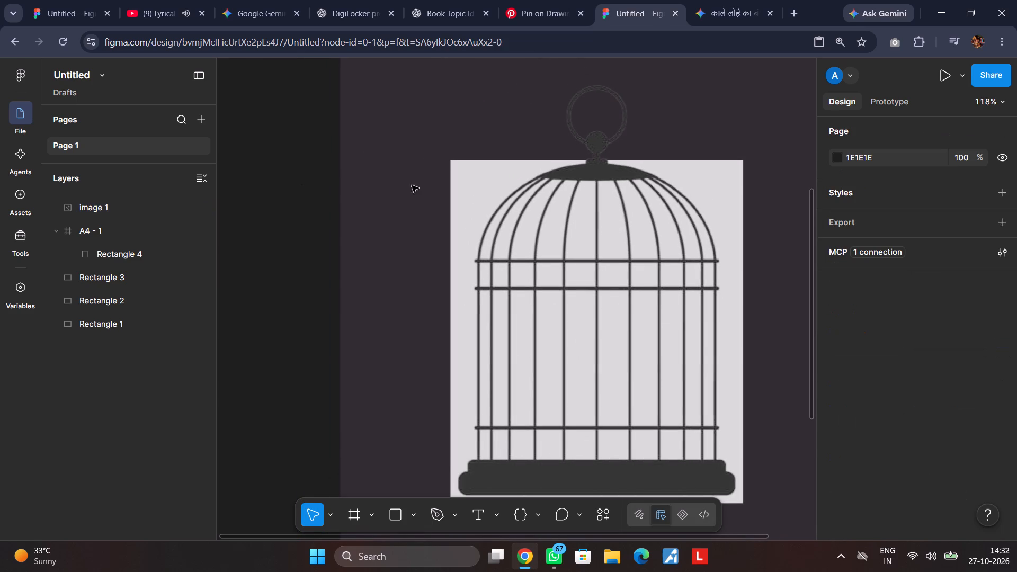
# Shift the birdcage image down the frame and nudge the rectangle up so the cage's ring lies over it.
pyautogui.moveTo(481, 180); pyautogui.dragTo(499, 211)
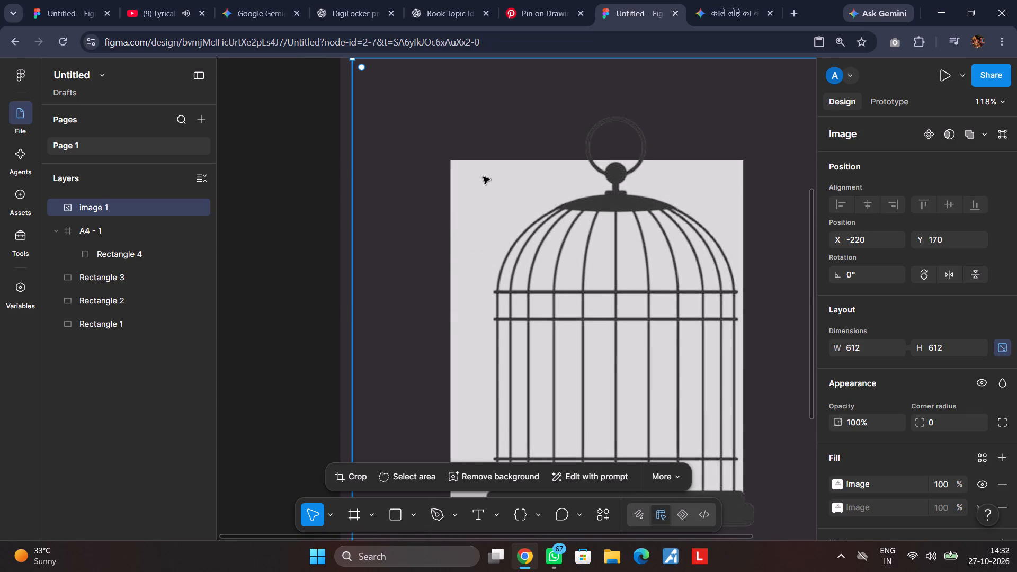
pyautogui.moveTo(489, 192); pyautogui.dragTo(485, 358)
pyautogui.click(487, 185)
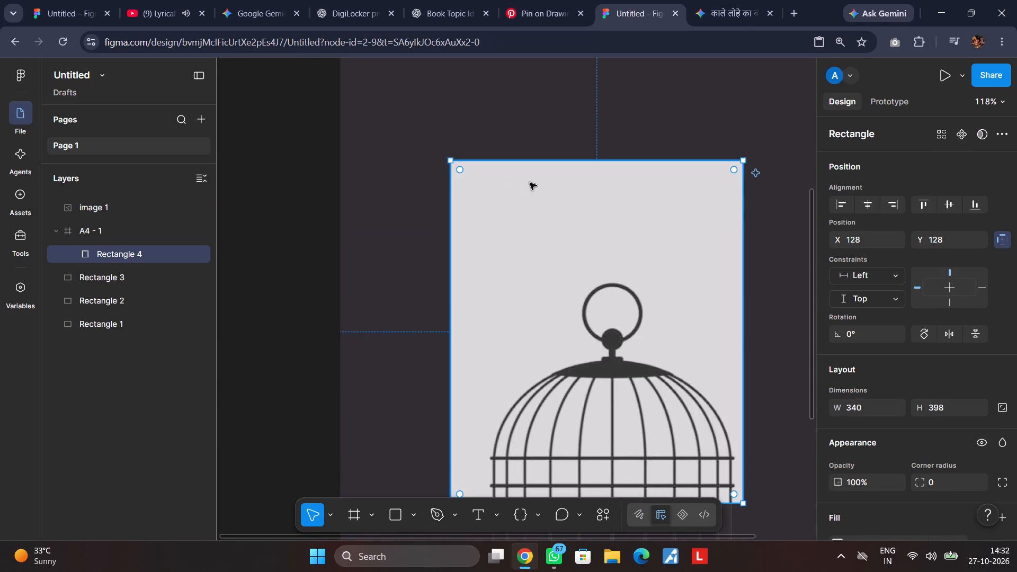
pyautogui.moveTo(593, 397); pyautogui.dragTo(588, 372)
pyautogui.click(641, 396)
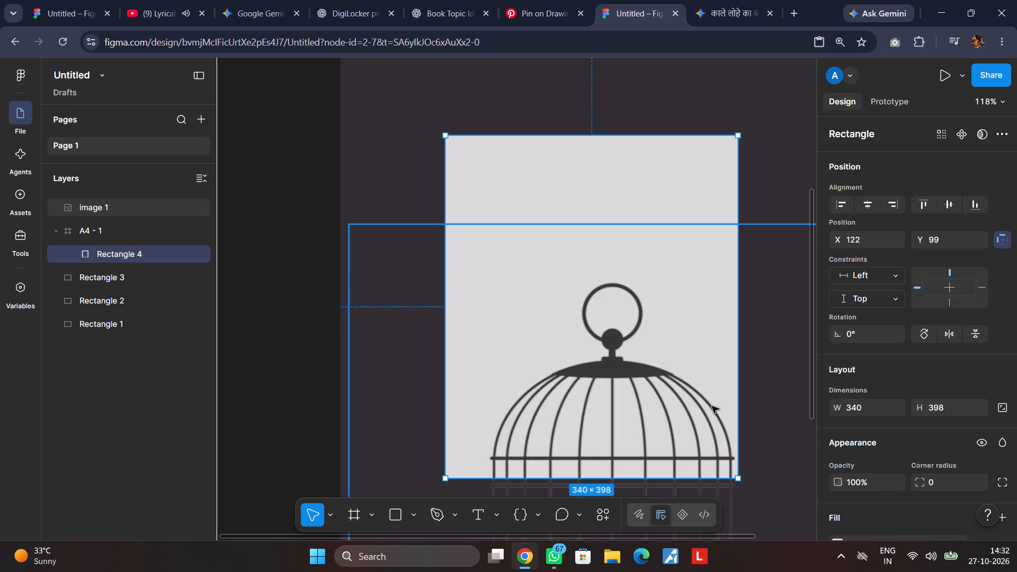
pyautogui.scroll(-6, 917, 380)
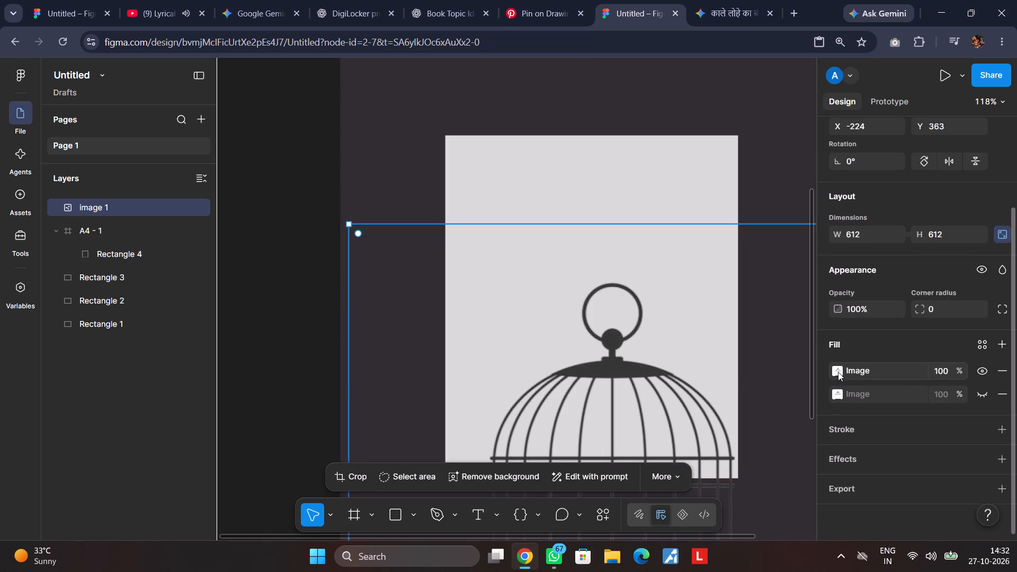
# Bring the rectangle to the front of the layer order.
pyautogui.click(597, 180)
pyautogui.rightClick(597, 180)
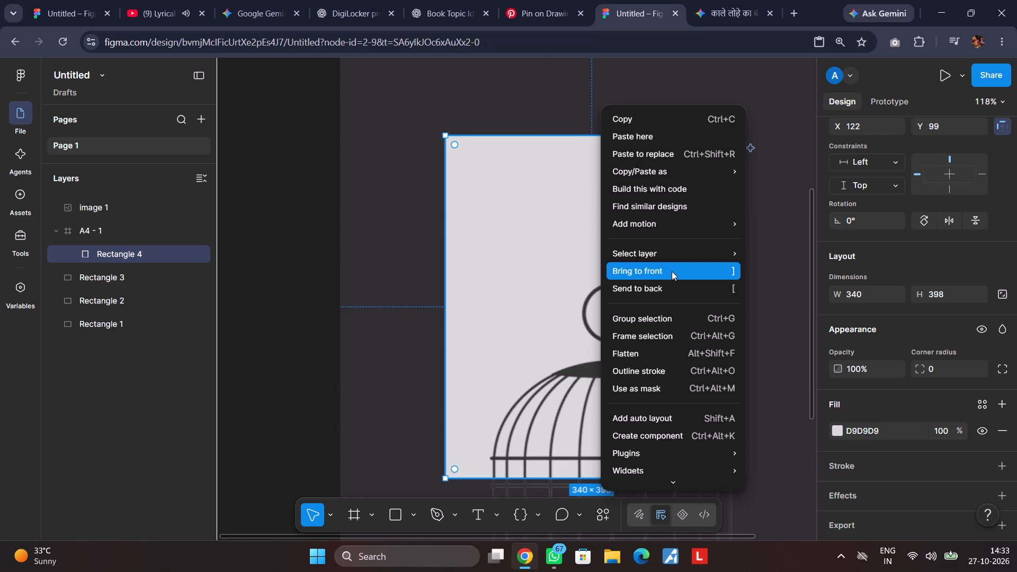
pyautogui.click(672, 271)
# Move the rectangle lower in the frame and the birdcage image back up to about X -218, Y 164.
pyautogui.moveTo(637, 342); pyautogui.dragTo(630, 288)
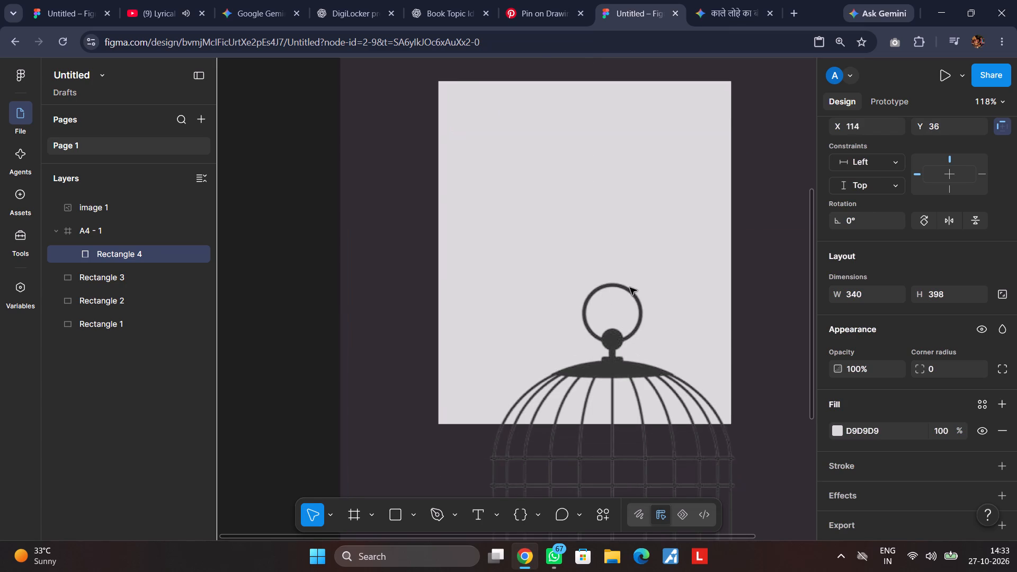
pyautogui.moveTo(630, 288); pyautogui.dragTo(677, 514)
pyautogui.moveTo(682, 262); pyautogui.dragTo(682, 247)
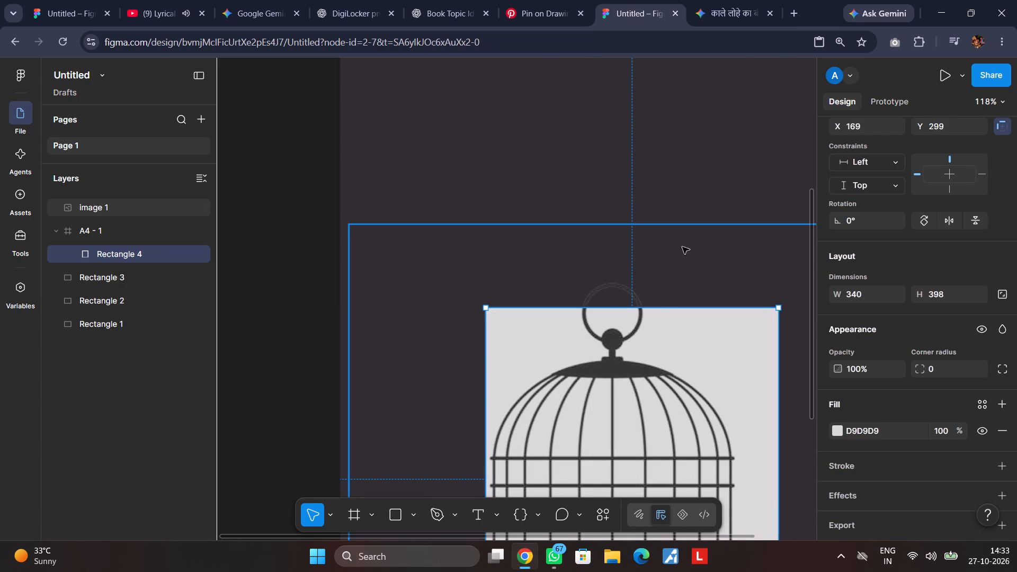
pyautogui.moveTo(682, 247); pyautogui.dragTo(686, 90)
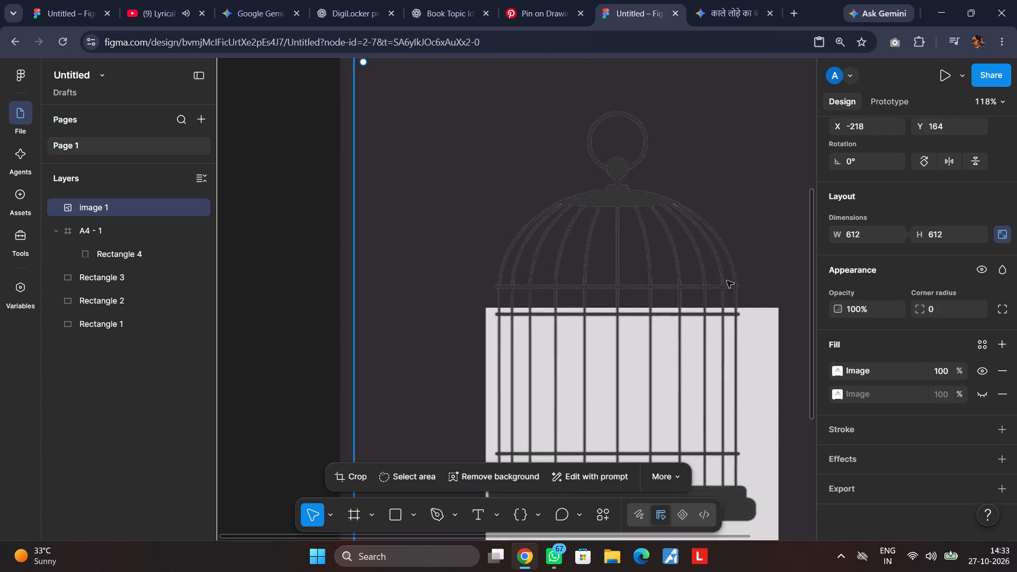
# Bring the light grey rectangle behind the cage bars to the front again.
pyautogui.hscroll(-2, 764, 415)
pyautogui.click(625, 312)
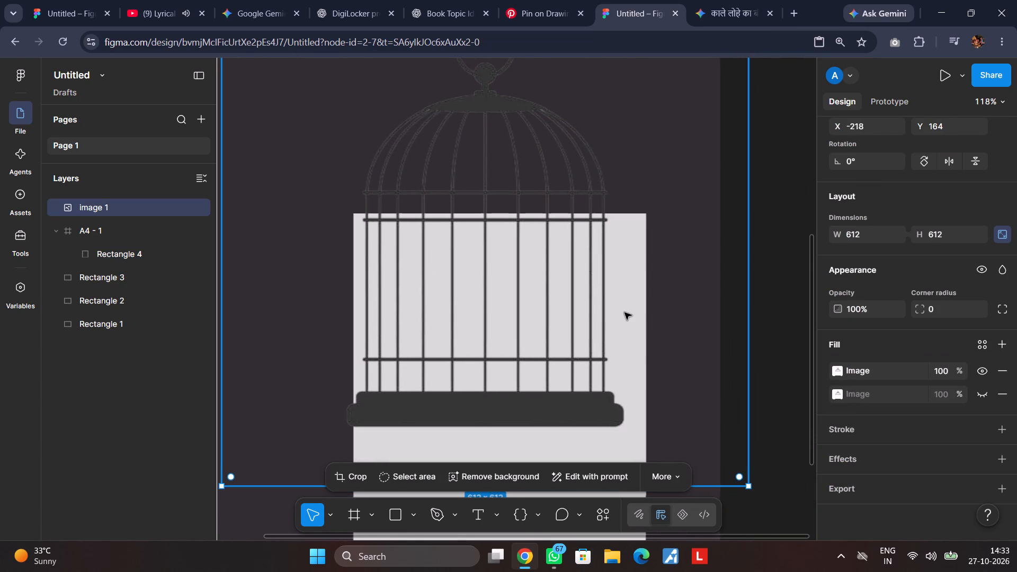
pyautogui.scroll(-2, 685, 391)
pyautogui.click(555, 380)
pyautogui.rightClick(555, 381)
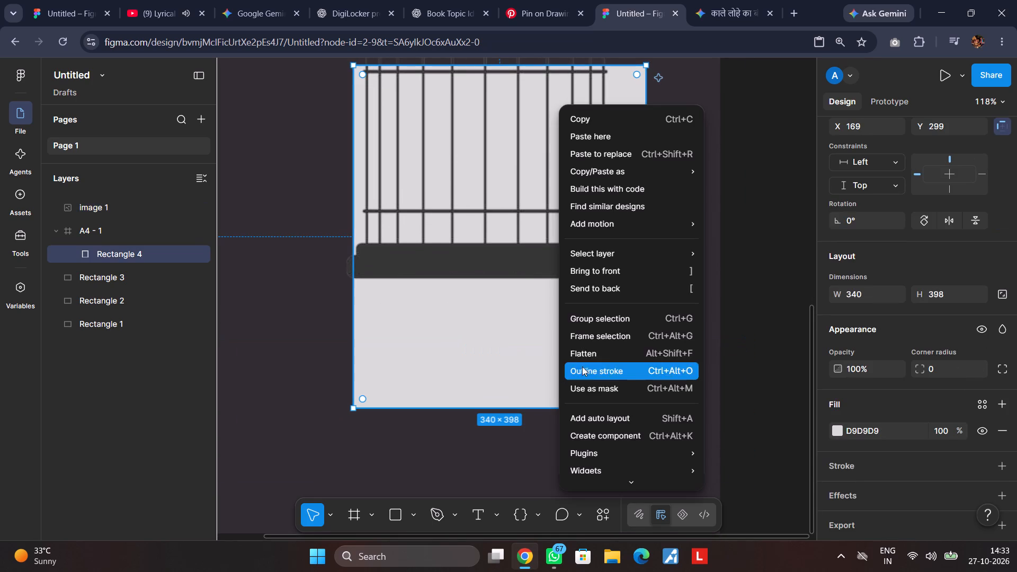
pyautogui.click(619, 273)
# Lower the rectangle's D9D9D9 fill opacity to 69%.
pyautogui.scroll(-1, 879, 423)
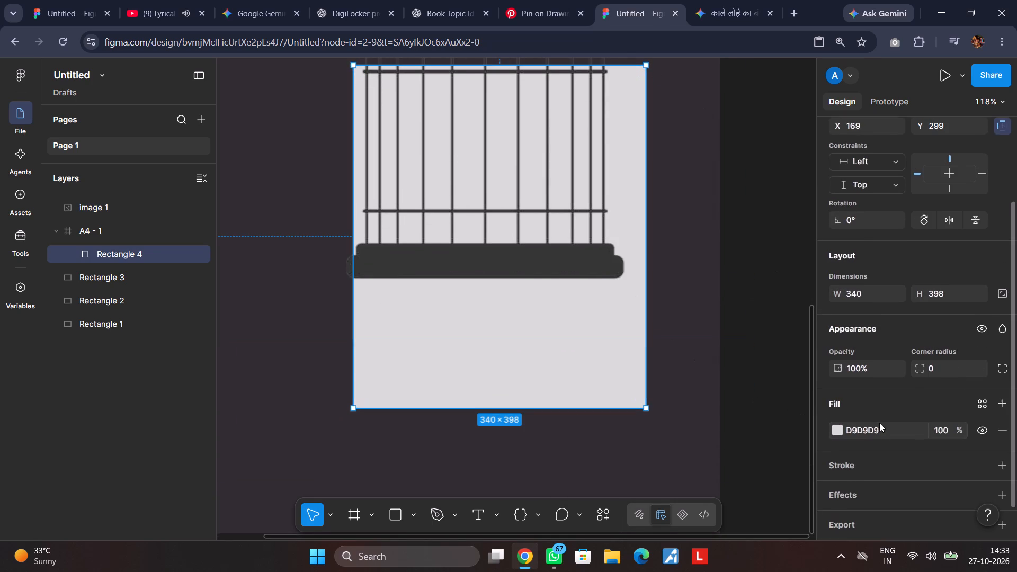
pyautogui.scroll(-1, 879, 423)
pyautogui.moveTo(958, 392); pyautogui.dragTo(462, 300)
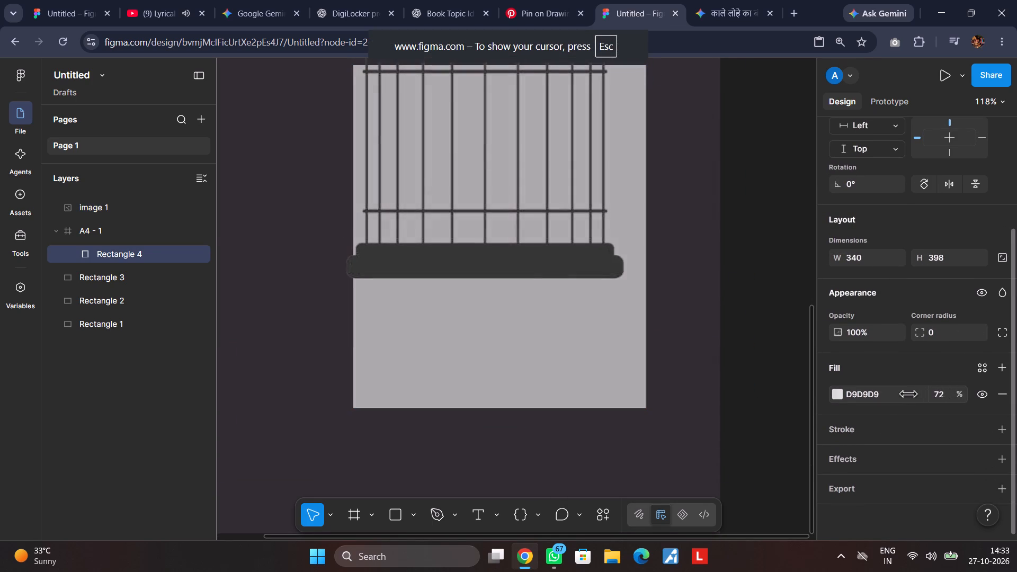
pyautogui.moveTo(462, 300); pyautogui.dragTo(458, 300)
# Open the rectangle for vector editing and position it over the birdcage, from the dome's collar down to the base.
pyautogui.hscroll(1, 557, 350)
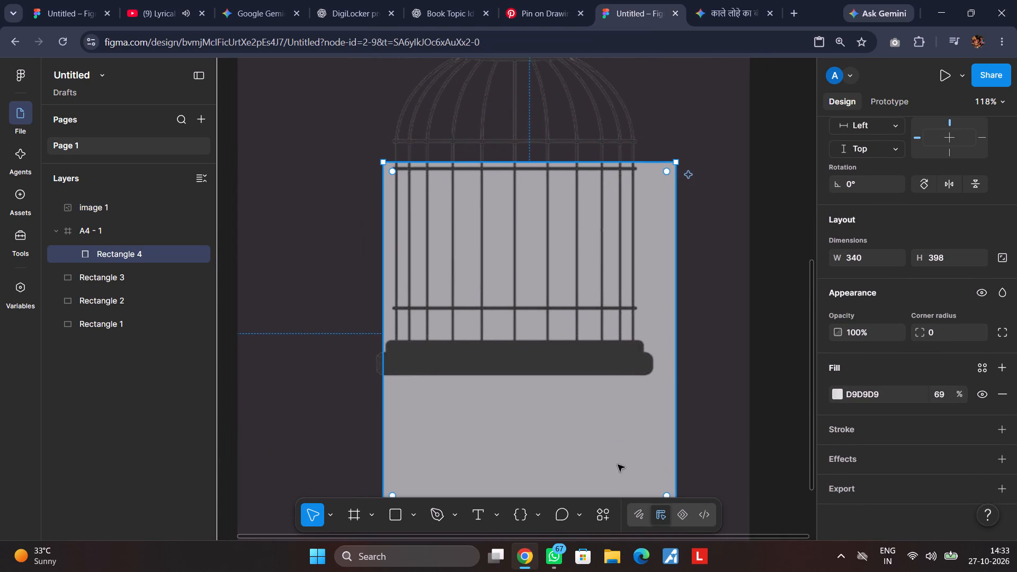
pyautogui.moveTo(615, 469); pyautogui.dragTo(612, 490)
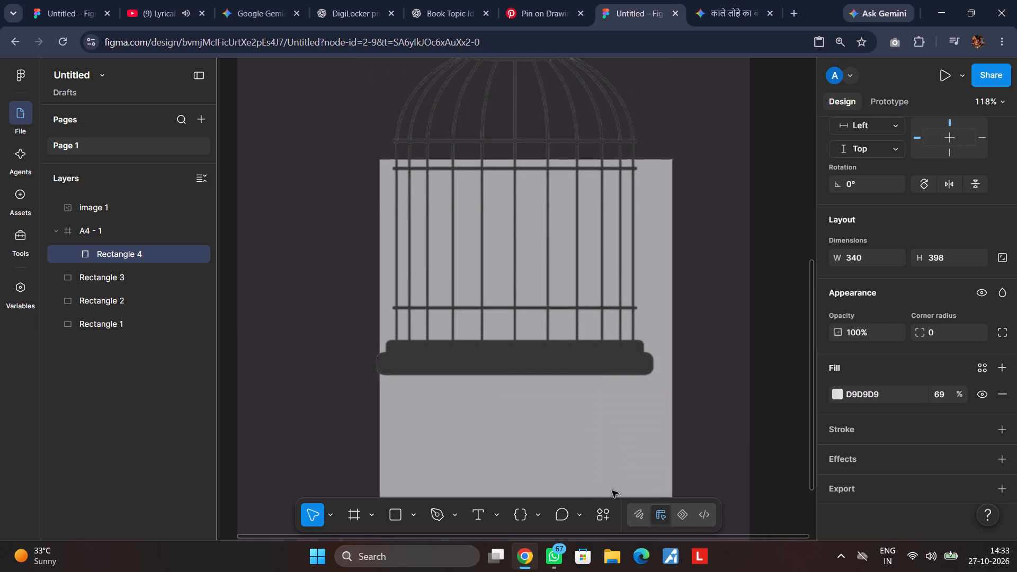
pyautogui.moveTo(612, 490); pyautogui.dragTo(609, 418)
pyautogui.doubleClick(612, 367)
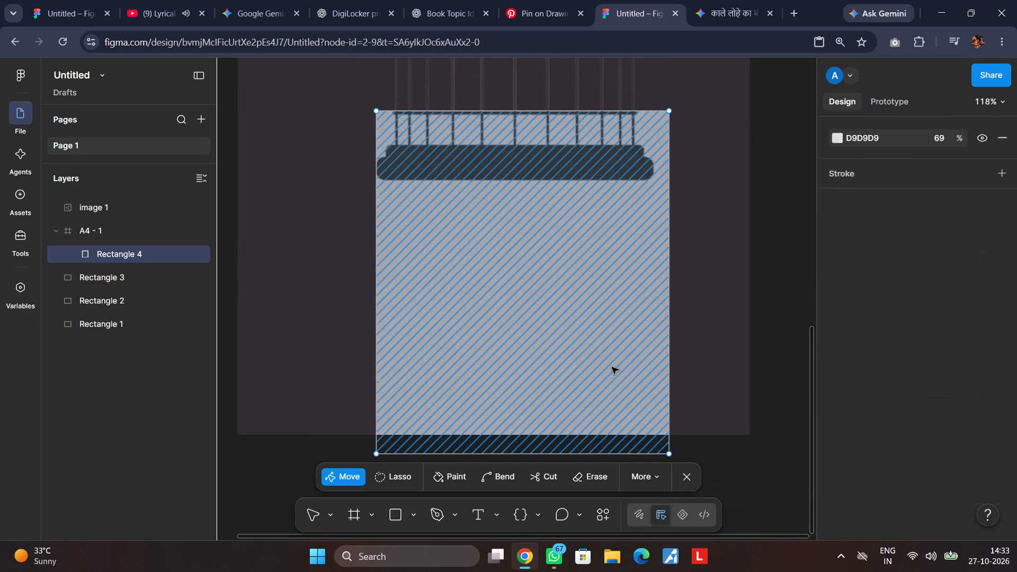
pyautogui.scroll(1, 609, 372)
pyautogui.moveTo(590, 454); pyautogui.dragTo(601, 130)
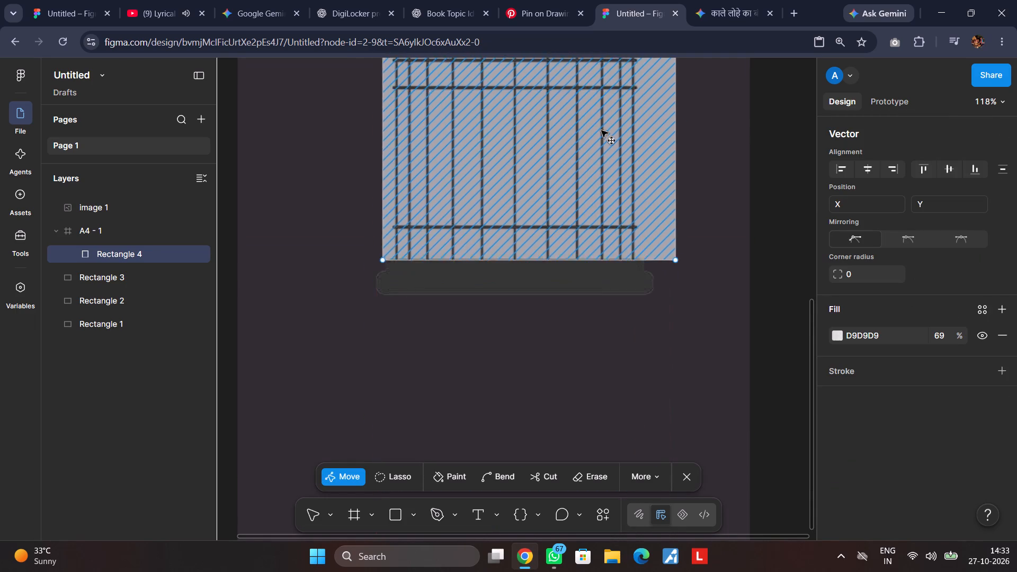
pyautogui.moveTo(601, 130); pyautogui.dragTo(587, 302)
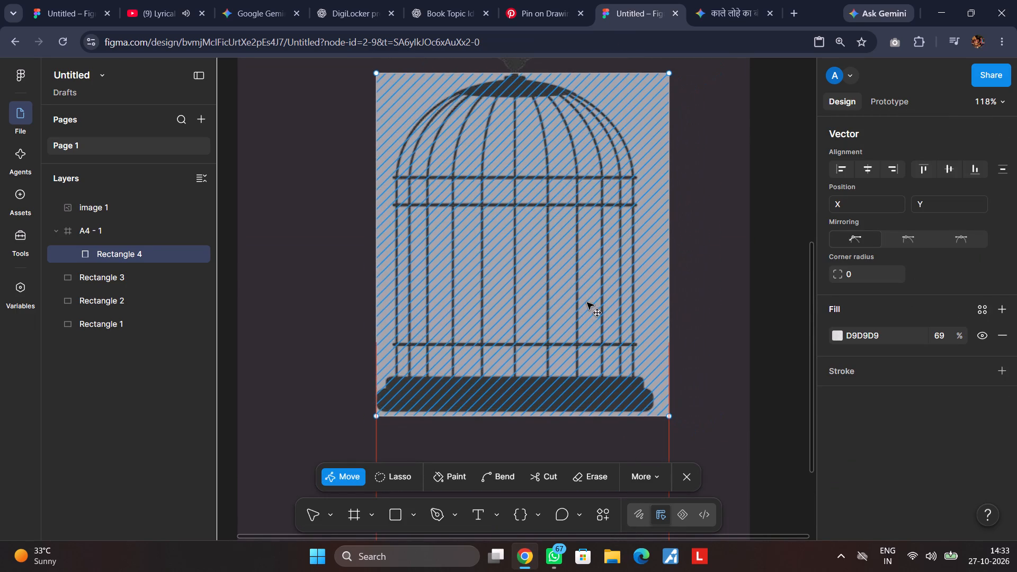
pyautogui.moveTo(587, 302); pyautogui.dragTo(579, 303)
# Add vector points on the rectangle's top edge, one at the cage's collar and one at the dome's left shoulder.
pyautogui.scroll(3, 579, 303)
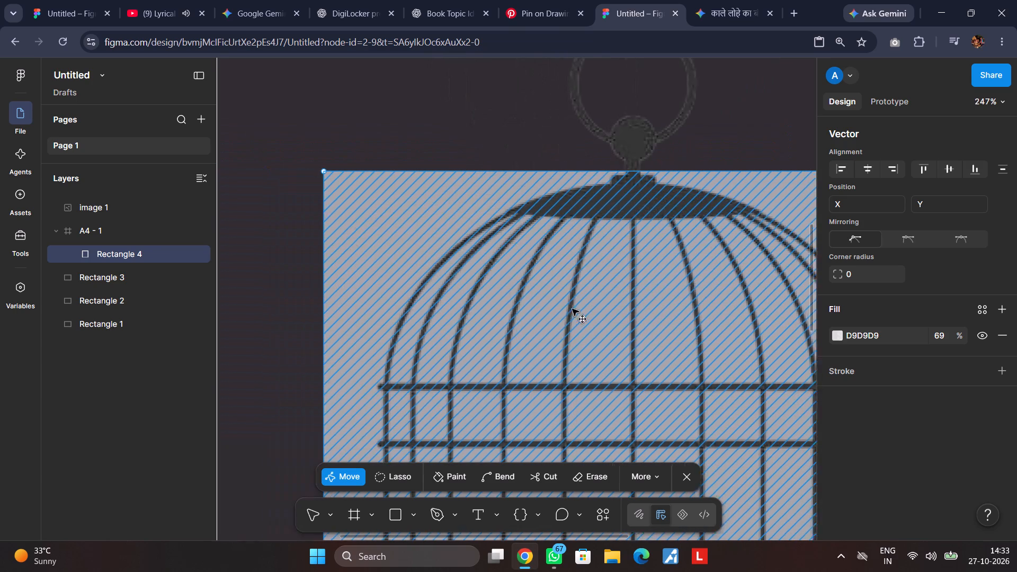
pyautogui.scroll(2, 572, 309)
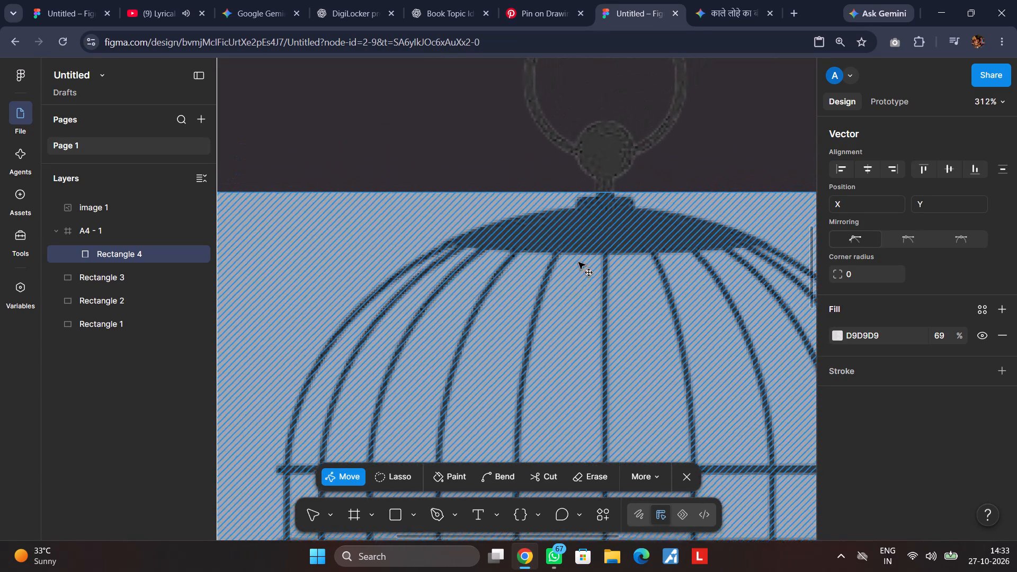
pyautogui.scroll(1, 576, 261)
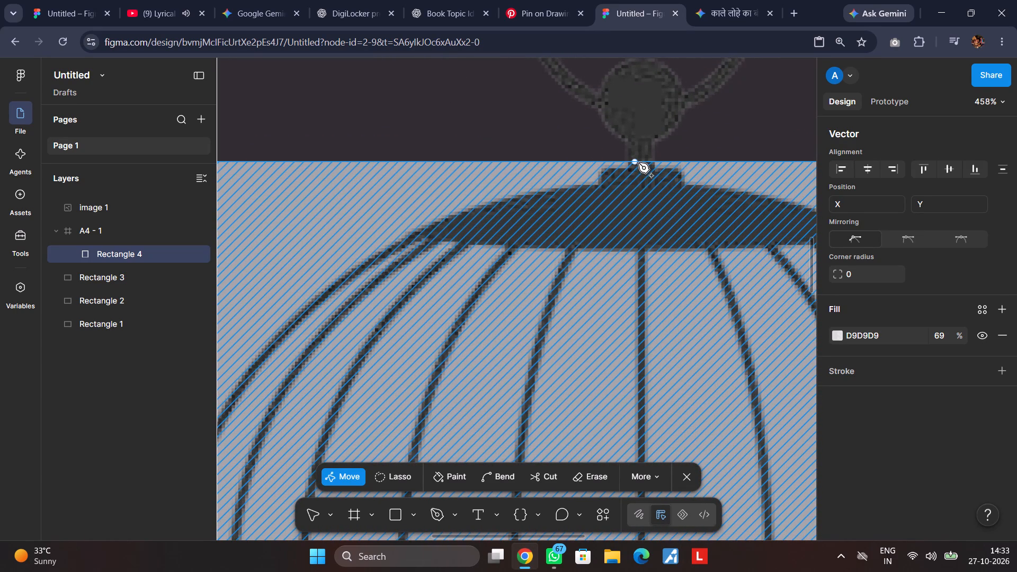
pyautogui.moveTo(635, 161); pyautogui.dragTo(644, 168)
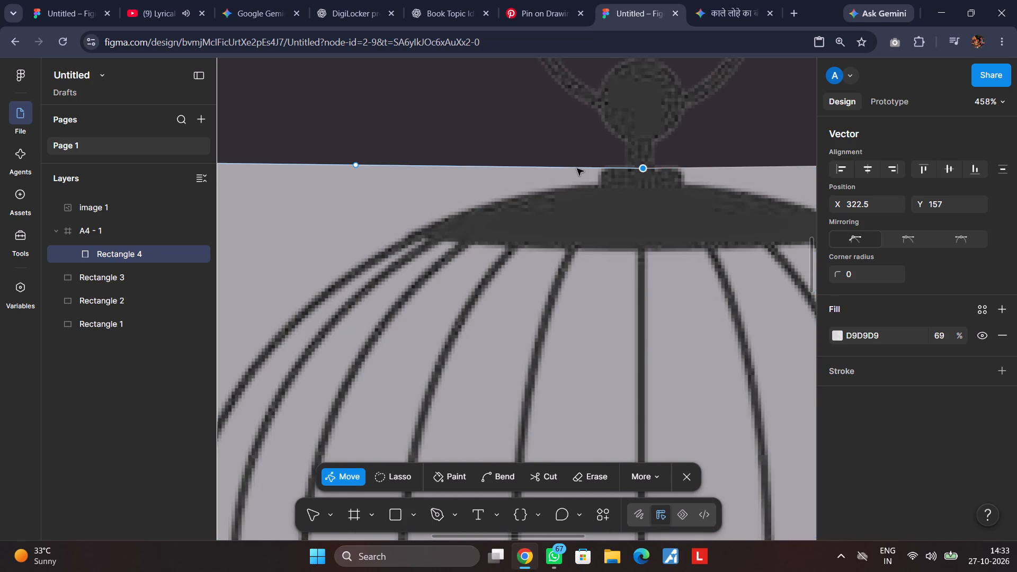
pyautogui.moveTo(355, 164); pyautogui.dragTo(369, 193)
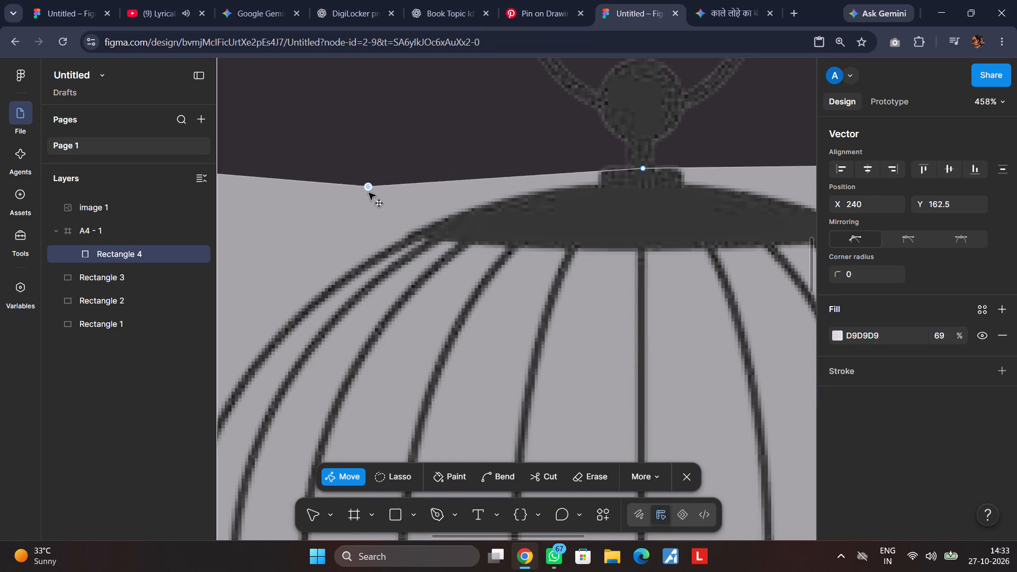
pyautogui.moveTo(369, 193); pyautogui.dragTo(367, 254)
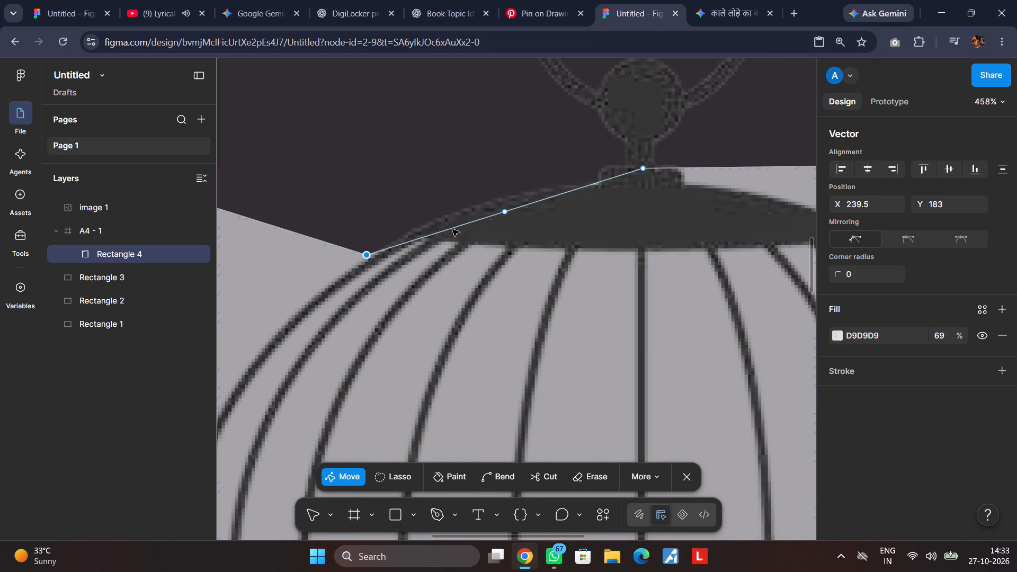
# Add three vector points along the dome cap's left slope, between the shoulder and the collar, following its upper edge.
pyautogui.scroll(1, 462, 227)
pyautogui.moveTo(543, 264); pyautogui.dragTo(525, 245)
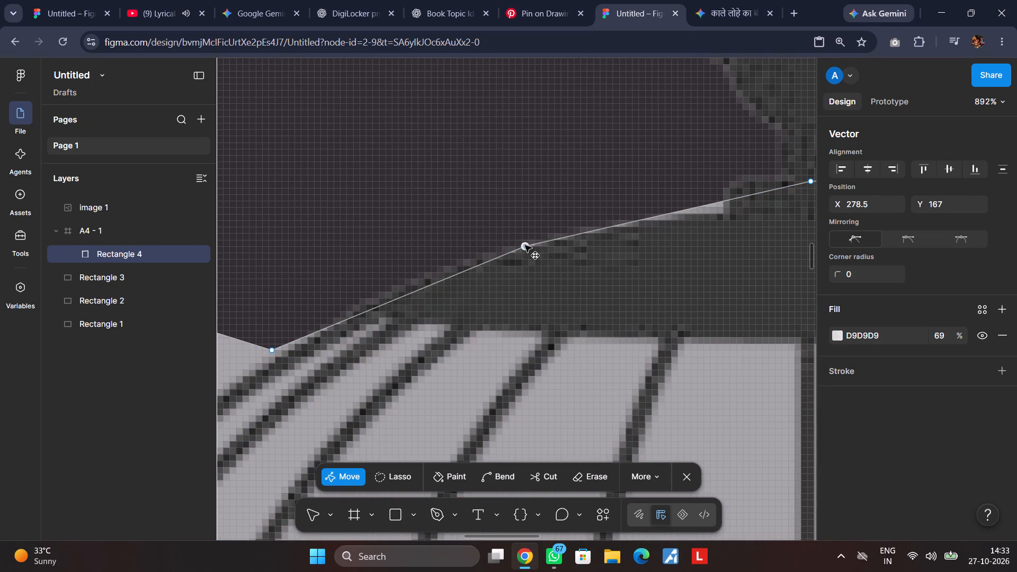
pyautogui.moveTo(525, 245); pyautogui.dragTo(512, 242)
pyautogui.moveTo(391, 294); pyautogui.dragTo(387, 286)
pyautogui.hscroll(-1, 536, 274)
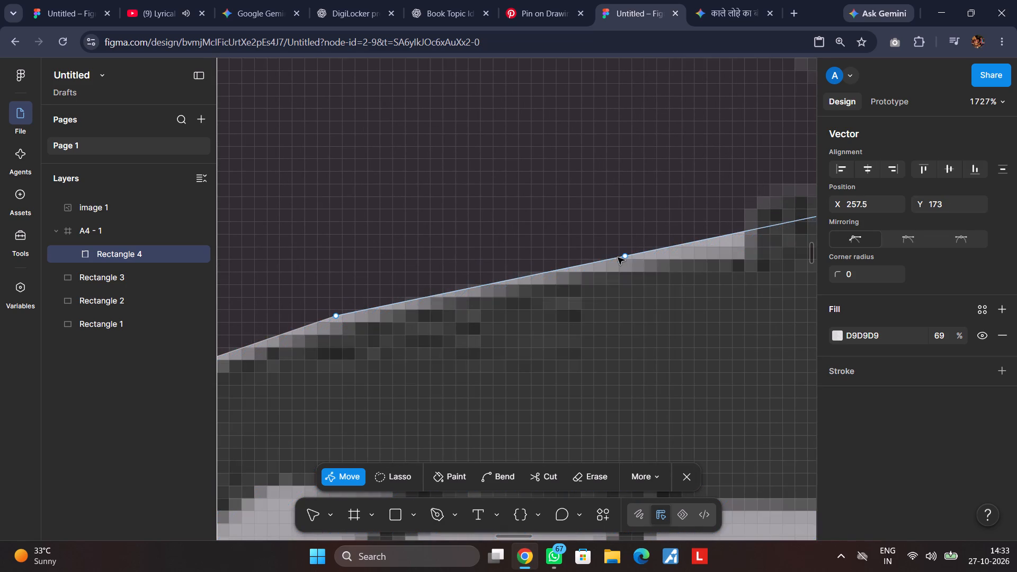
pyautogui.moveTo(627, 255); pyautogui.dragTo(560, 273)
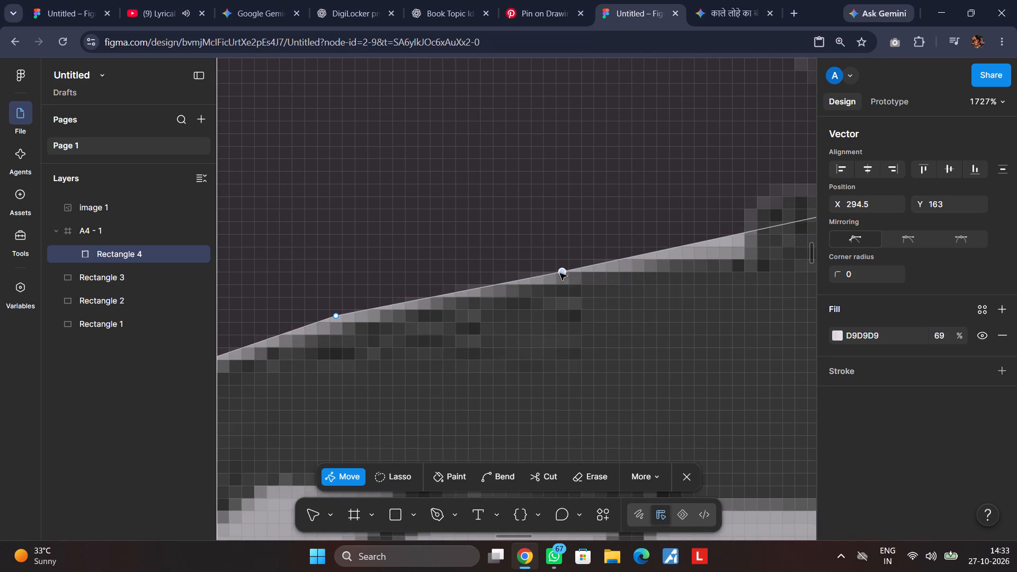
# Add two vector points at the collar's left side, at X 310.5, Y 157 and Y 162, to form its vertical step.
pyautogui.hscroll(-2, 574, 272)
pyautogui.moveTo(537, 234); pyautogui.dragTo(557, 204)
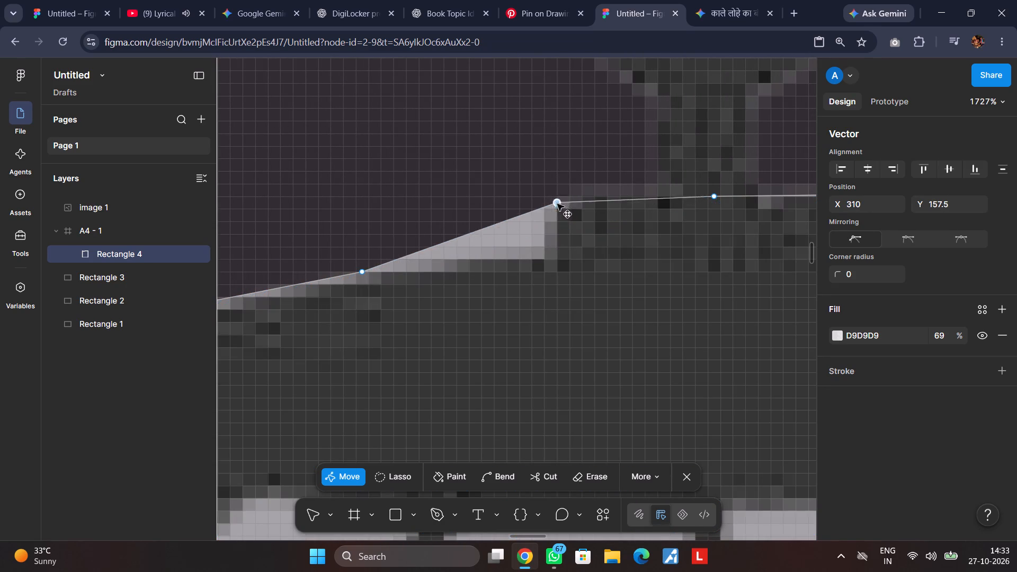
pyautogui.moveTo(557, 204); pyautogui.dragTo(566, 195)
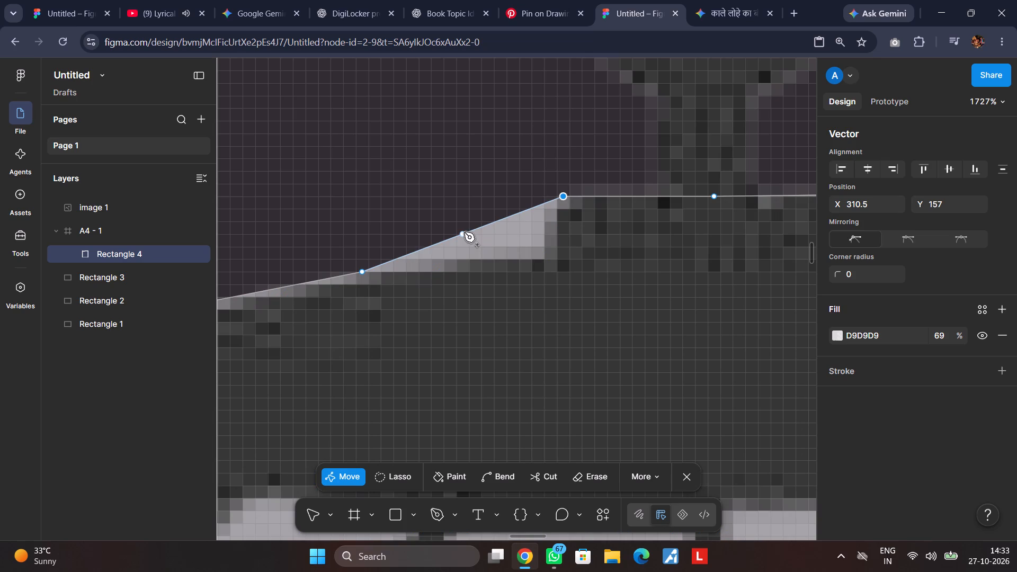
pyautogui.moveTo(463, 232); pyautogui.dragTo(555, 258)
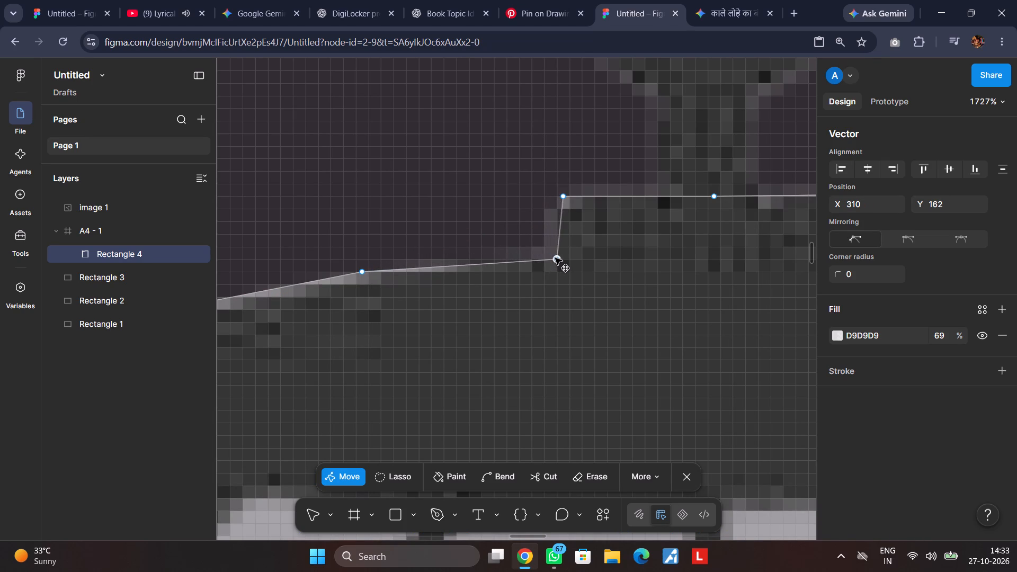
pyautogui.moveTo(555, 258); pyautogui.dragTo(561, 258)
# Move the shape's upper left corner point onto the dome's outermost left bar, at about X 186, Y 252.5.
pyautogui.scroll(-2, 503, 288)
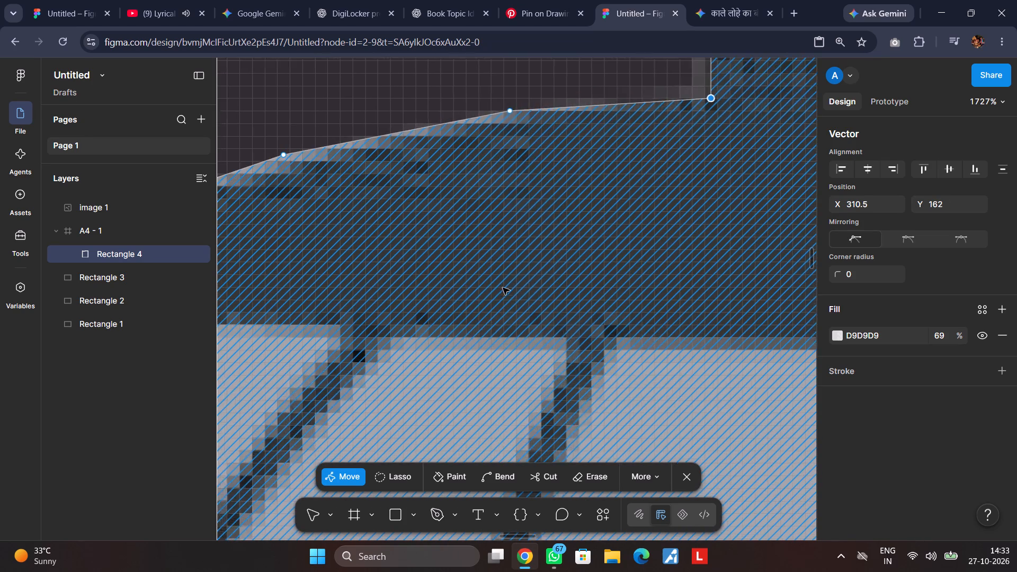
pyautogui.scroll(-1, 503, 288)
pyautogui.hscroll(5, 503, 288)
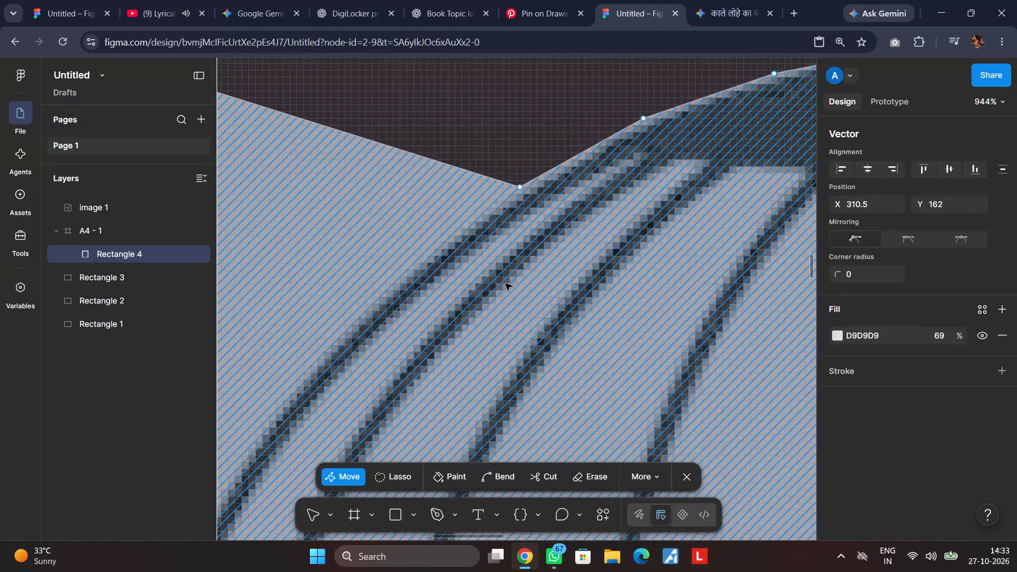
pyautogui.hscroll(1, 506, 282)
pyautogui.scroll(-1, 506, 281)
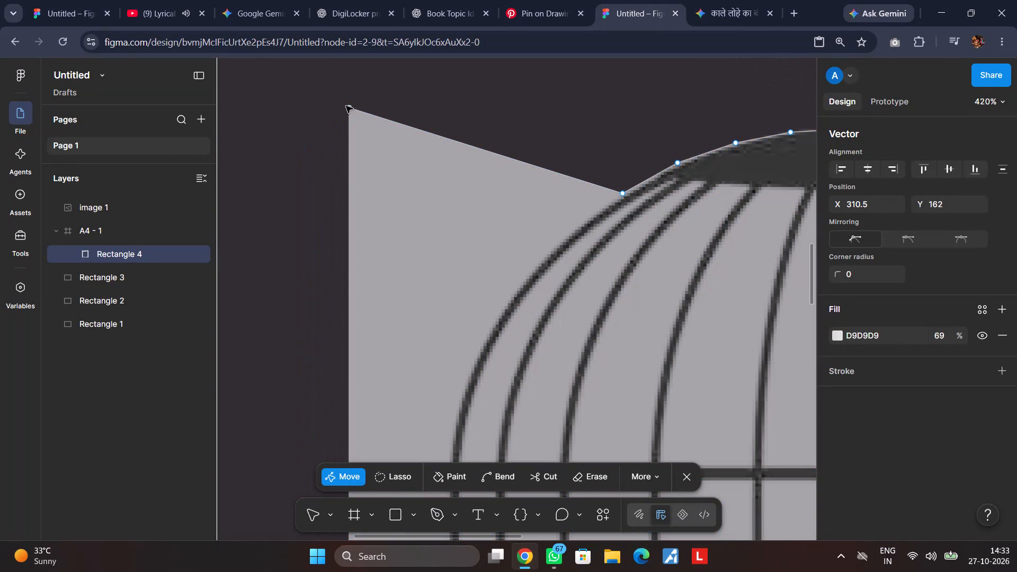
pyautogui.moveTo(350, 106); pyautogui.dragTo(438, 374)
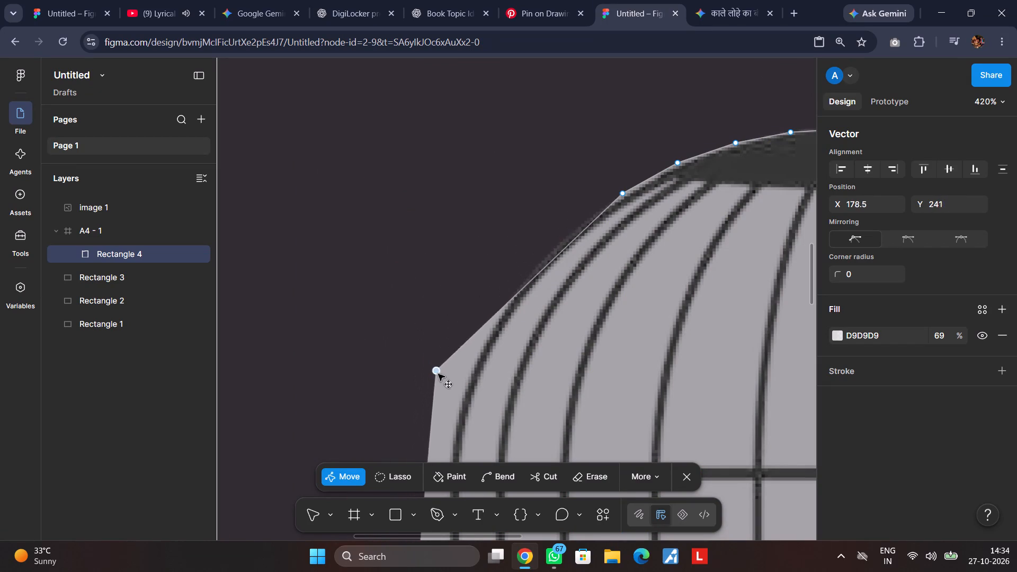
pyautogui.moveTo(438, 374); pyautogui.dragTo(459, 405)
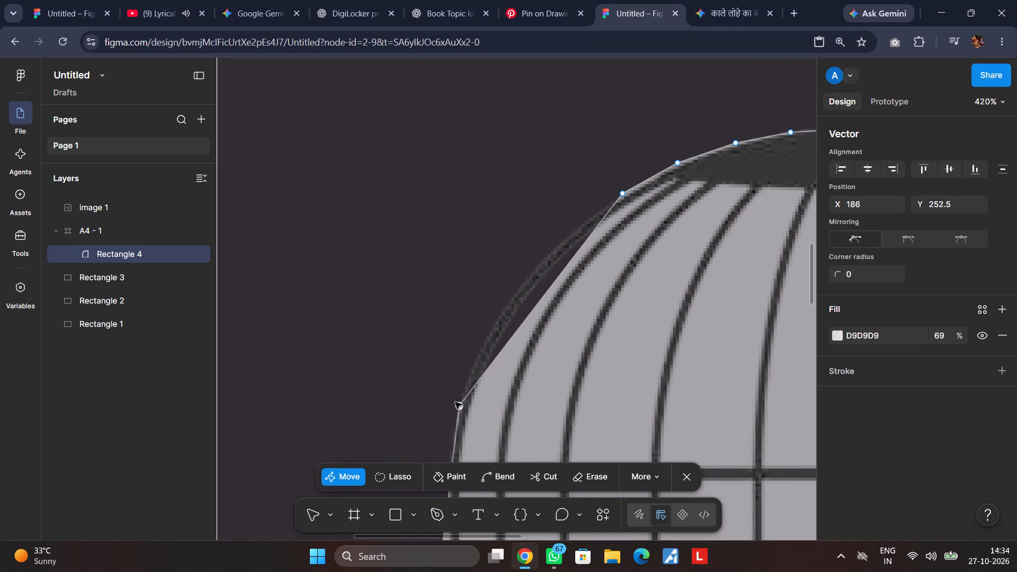
# Add three widely spaced vector points along the dome's left curve, at about X 204.5, X 193.5 and X 221.5.
pyautogui.scroll(1, 450, 395)
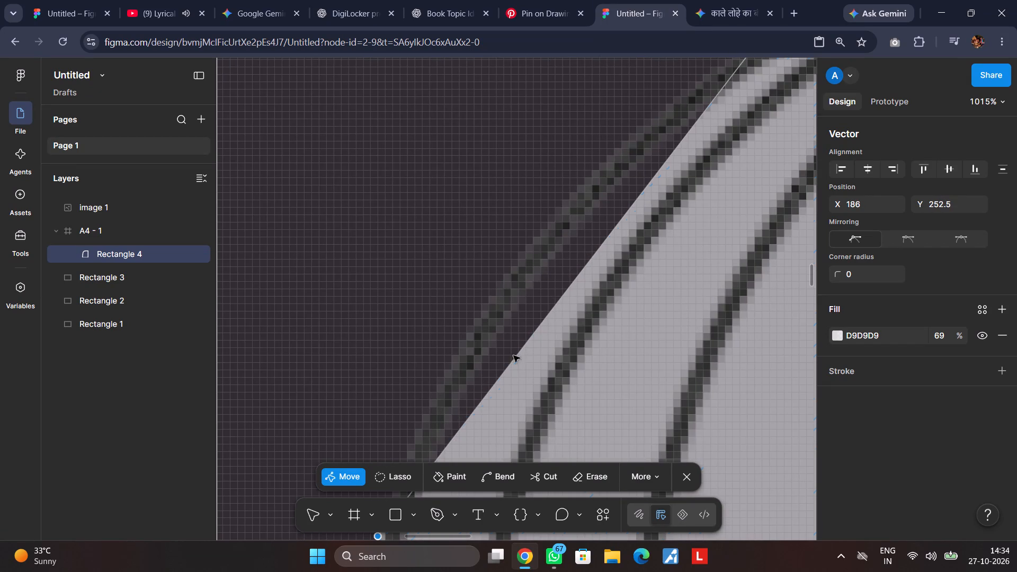
pyautogui.moveTo(576, 279); pyautogui.dragTo(523, 261)
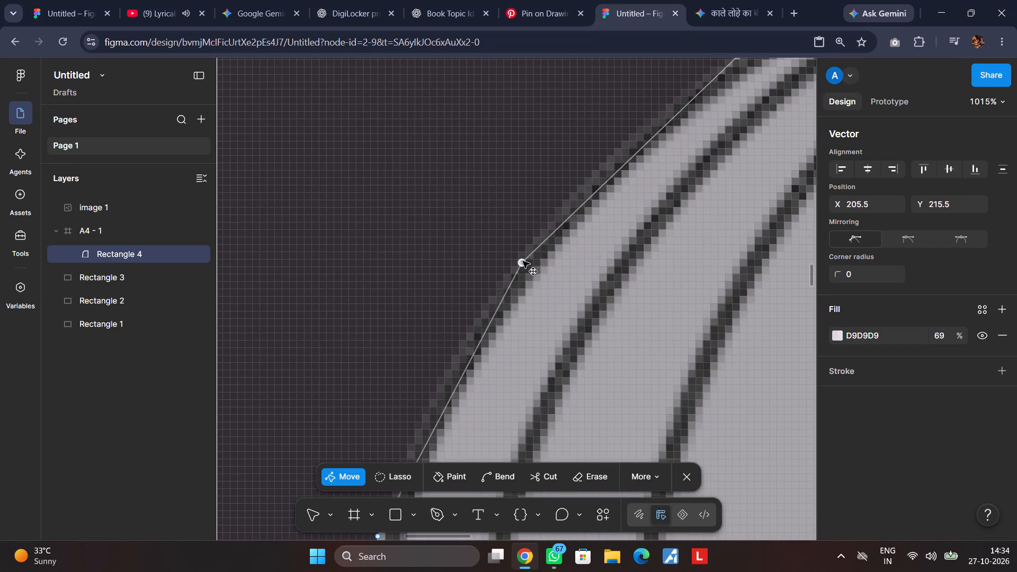
pyautogui.moveTo(523, 261); pyautogui.dragTo(515, 260)
pyautogui.scroll(-1, 507, 271)
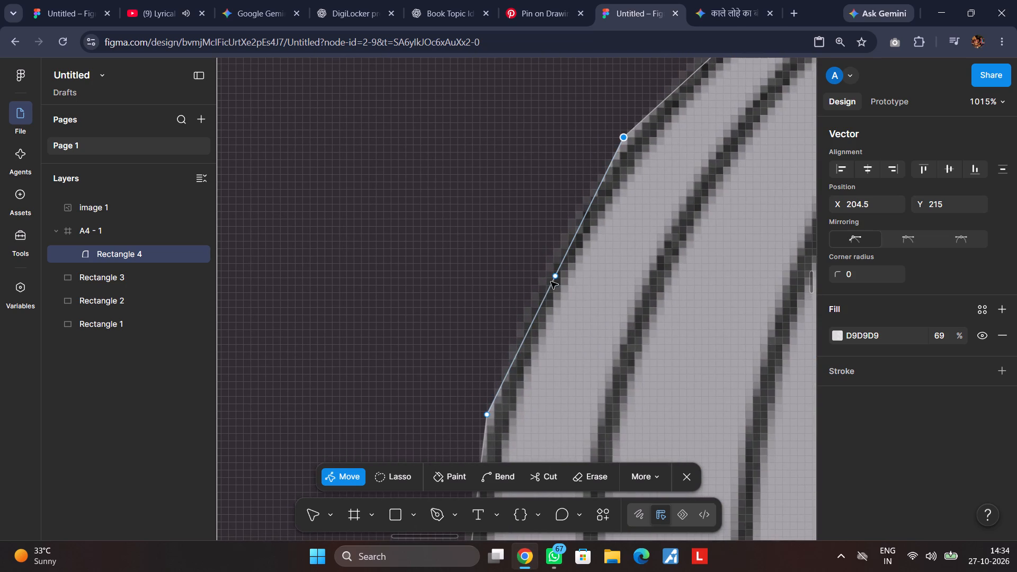
pyautogui.moveTo(555, 275); pyautogui.dragTo(543, 275)
pyautogui.scroll(2, 552, 270)
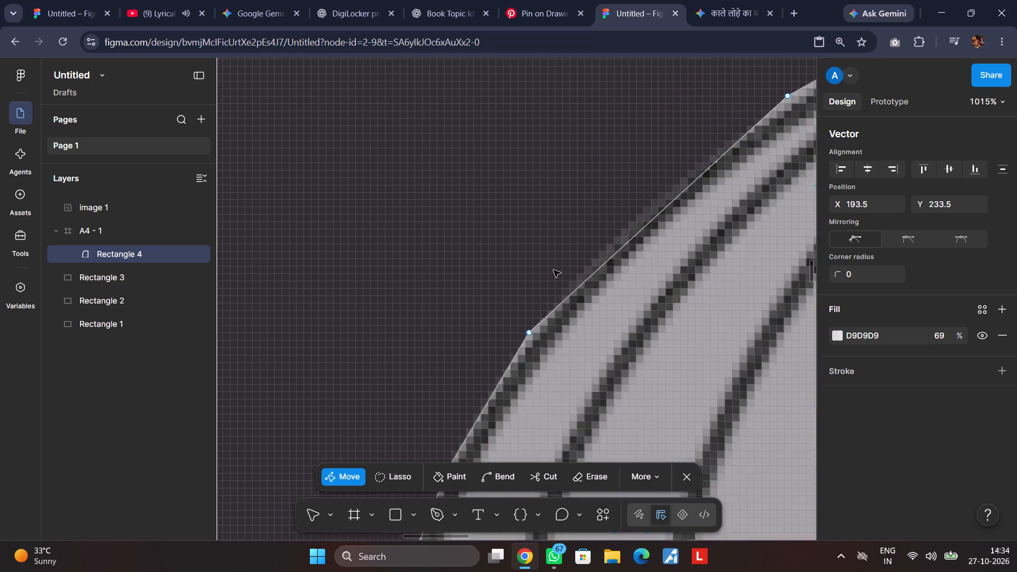
pyautogui.scroll(1, 554, 270)
pyautogui.hscroll(-1, 556, 271)
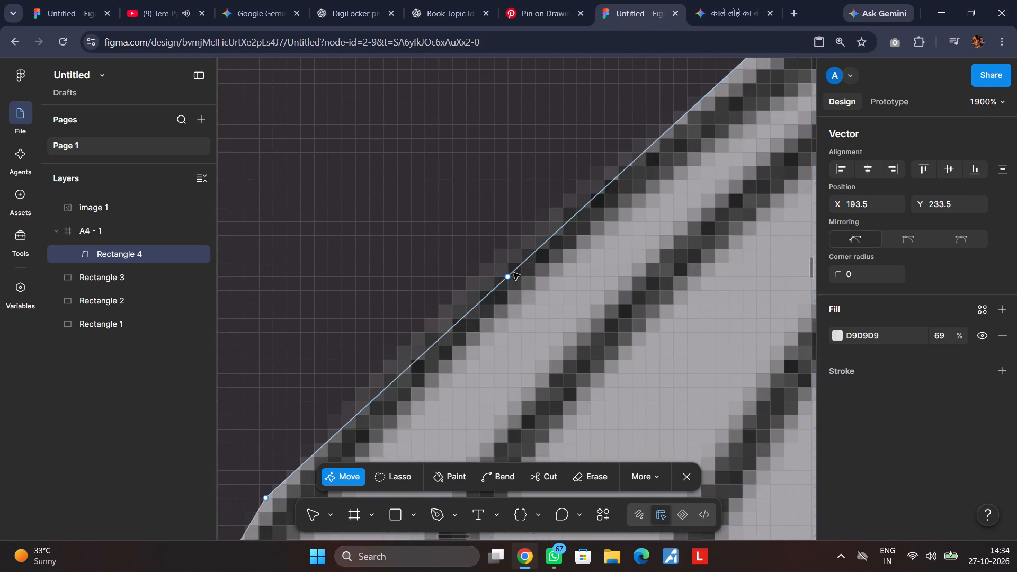
pyautogui.moveTo(506, 276); pyautogui.dragTo(499, 255)
# Add three more points on the upper left part of the dome's curve, at about X 231, X 226 and X 213.
pyautogui.scroll(1, 591, 202)
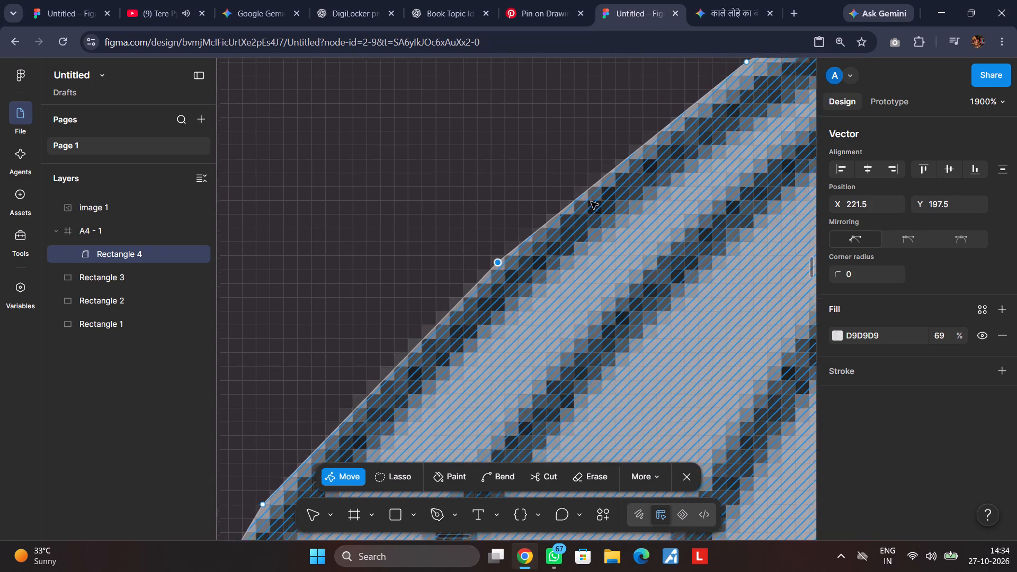
pyautogui.scroll(1, 591, 202)
pyautogui.moveTo(490, 371); pyautogui.dragTo(500, 352)
pyautogui.hscroll(2, 588, 351)
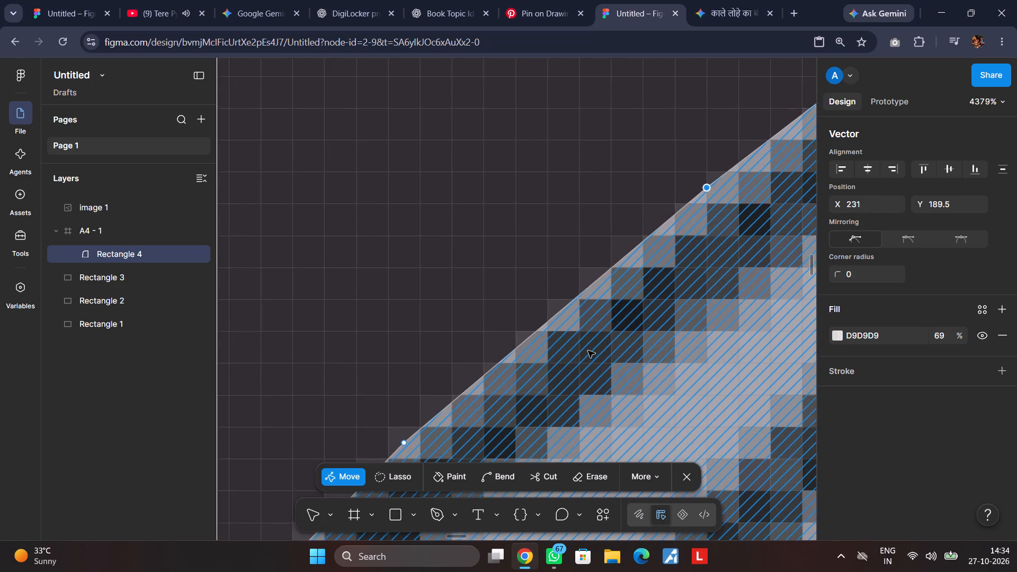
pyautogui.hscroll(3, 588, 351)
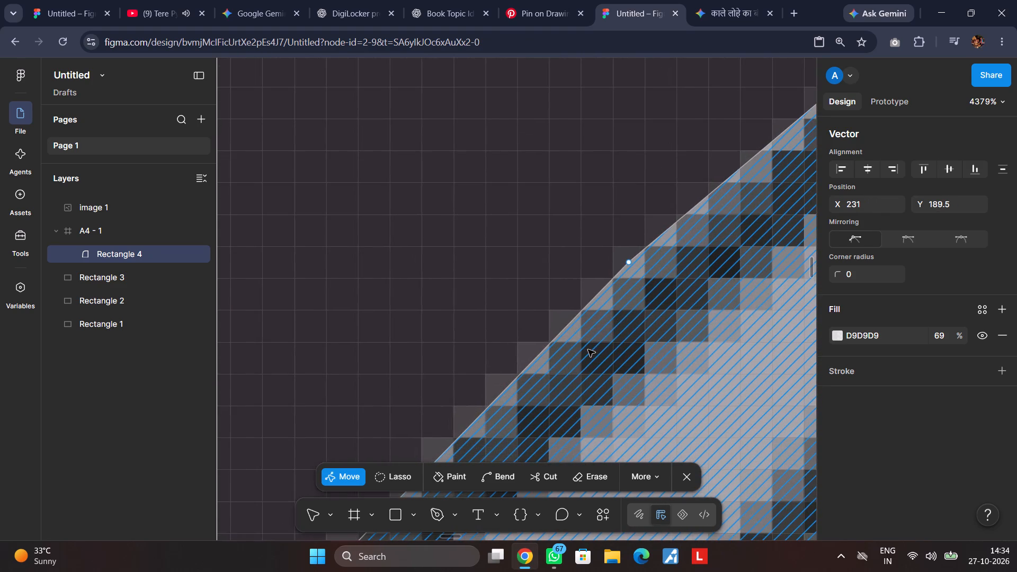
pyautogui.hscroll(-1, 717, 173)
pyautogui.moveTo(693, 136); pyautogui.dragTo(692, 130)
pyautogui.scroll(-2, 628, 198)
pyautogui.scroll(-1, 580, 224)
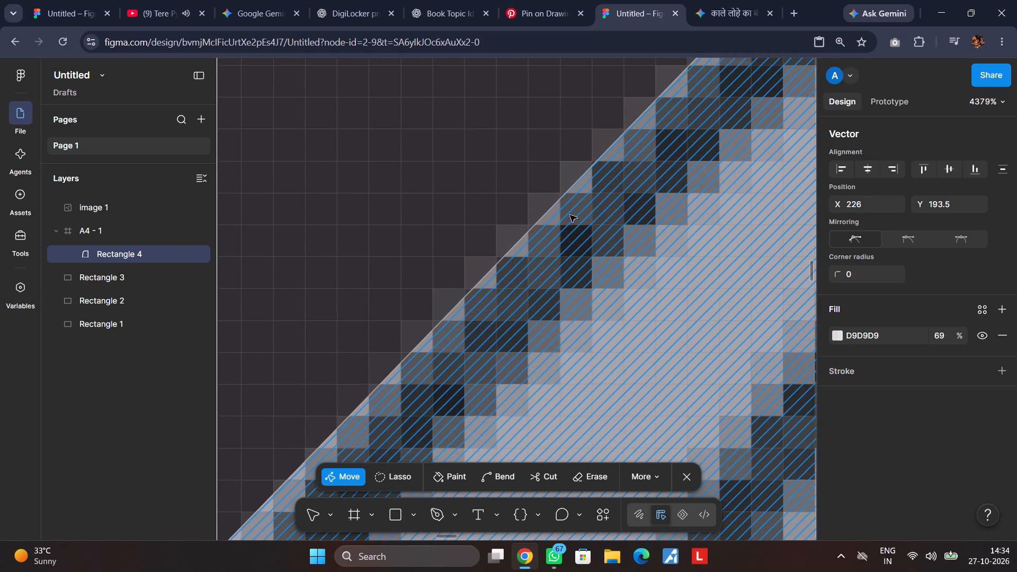
pyautogui.click(493, 264)
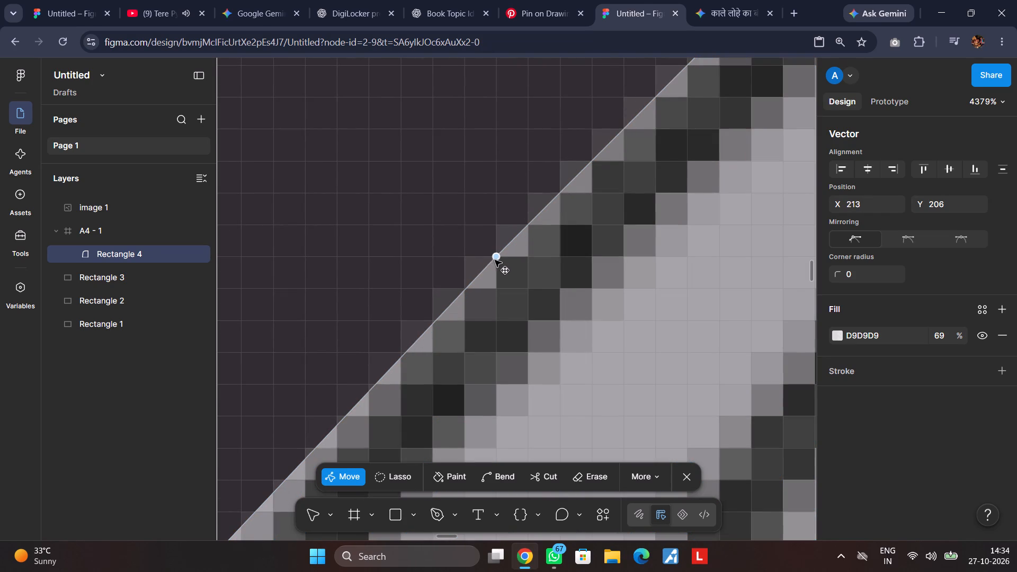
# Refine the middle of the dome's left curve with two more points, and shift the point below them to about X 194, Y 233.
pyautogui.scroll(-3, 497, 263)
pyautogui.hscroll(1, 498, 264)
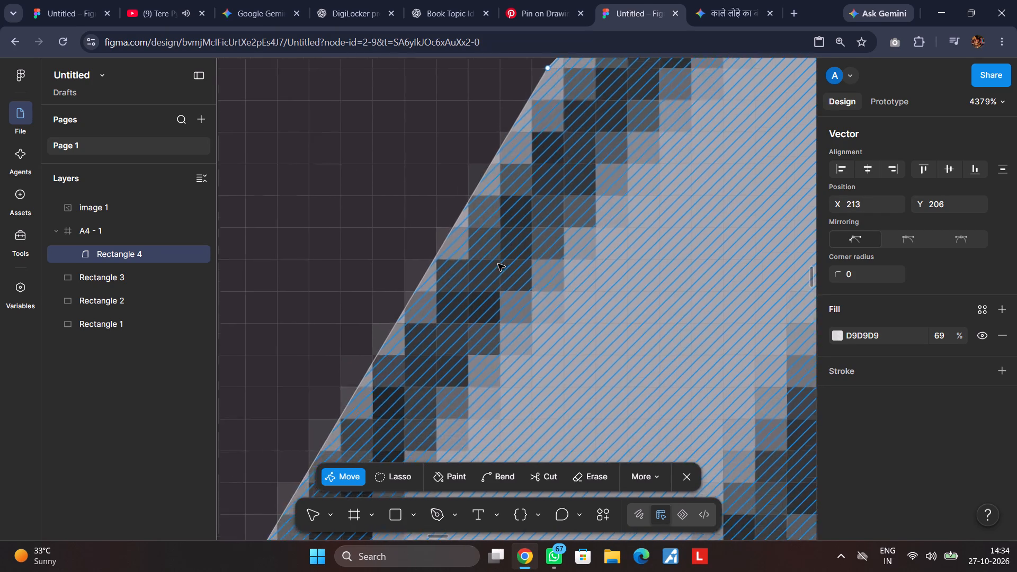
pyautogui.hscroll(1, 498, 264)
pyautogui.scroll(-2, 495, 247)
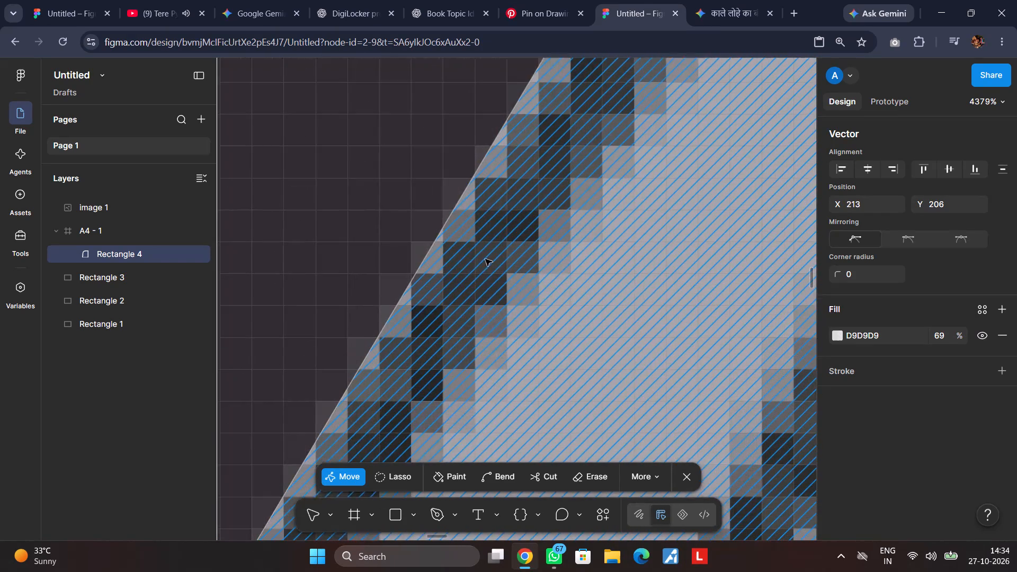
pyautogui.scroll(-1, 484, 260)
pyautogui.scroll(1, 491, 257)
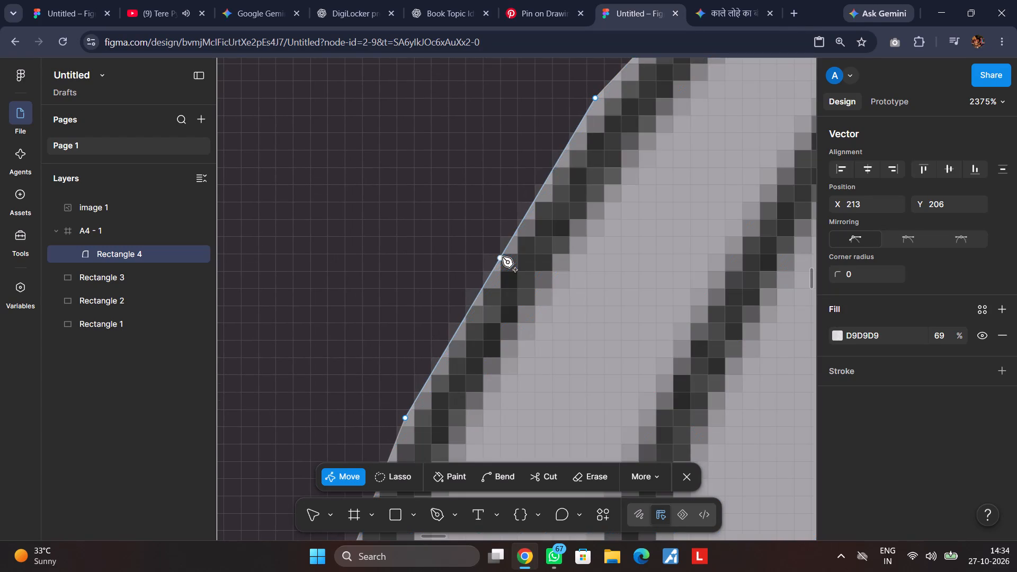
pyautogui.moveTo(501, 257); pyautogui.dragTo(492, 251)
pyautogui.click(541, 177)
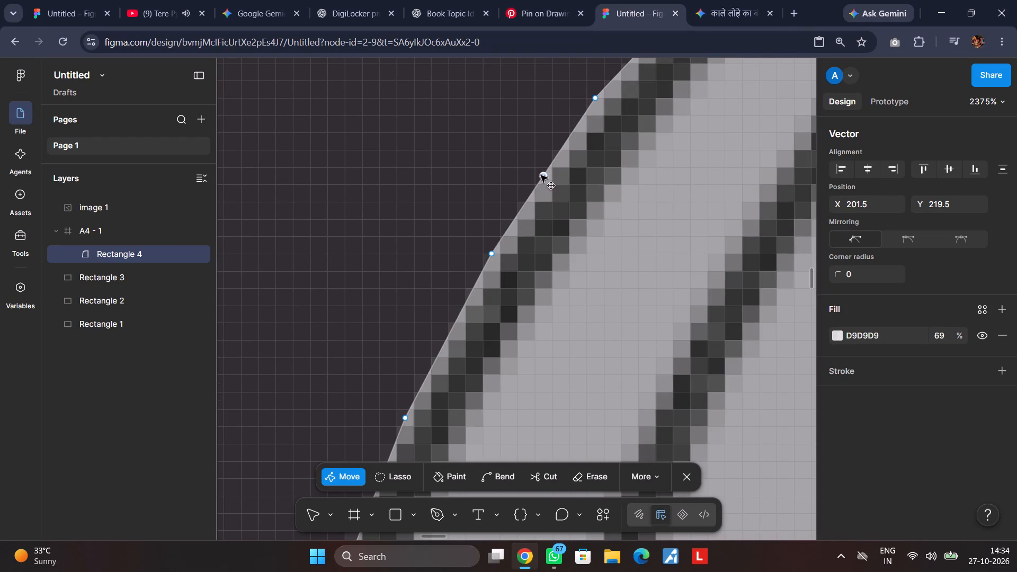
pyautogui.scroll(-1, 514, 283)
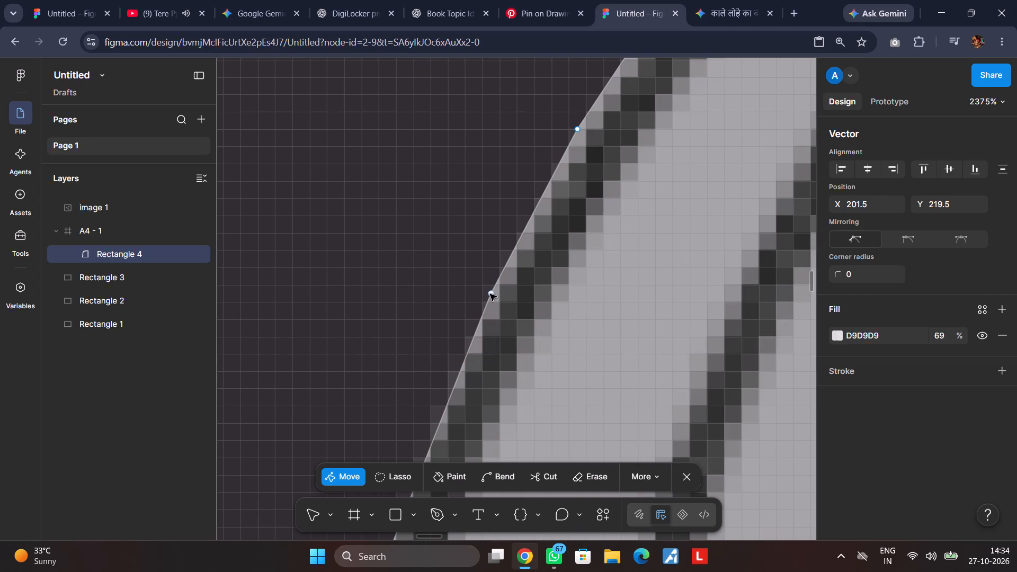
pyautogui.moveTo(490, 294); pyautogui.dragTo(497, 288)
# Shift the left curve's lowest point to X 187 and add points above it at about Y 243, Y 237.5 and Y 247.5.
pyautogui.scroll(-1, 492, 327)
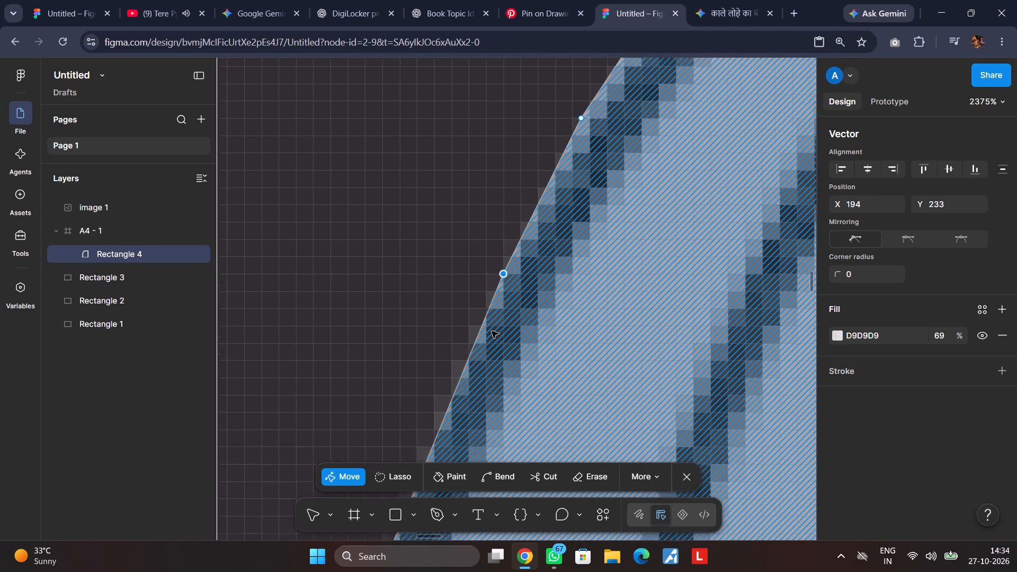
pyautogui.scroll(-1, 492, 331)
pyautogui.scroll(-1, 453, 367)
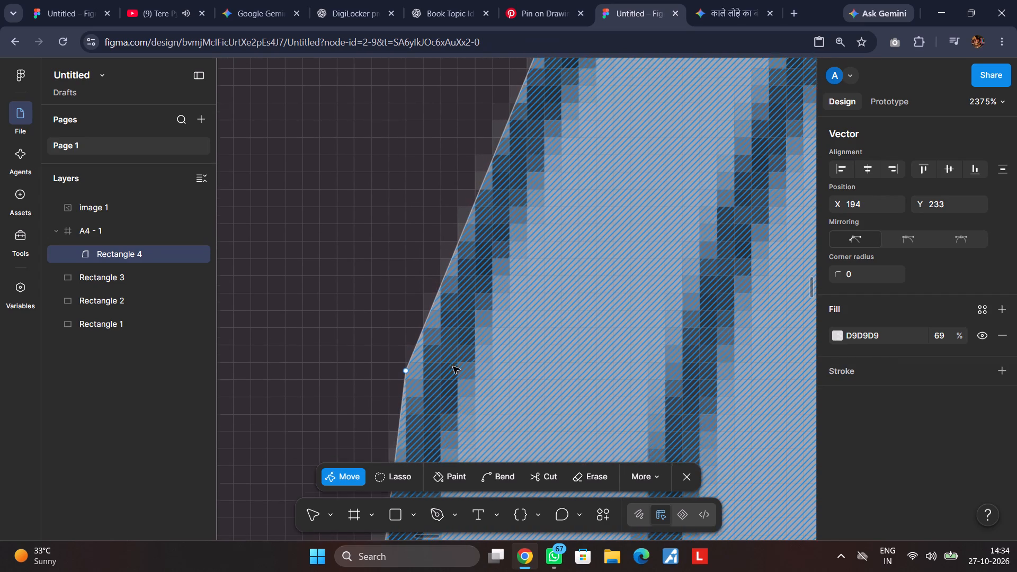
pyautogui.scroll(-1, 453, 367)
pyautogui.moveTo(407, 344); pyautogui.dragTo(423, 346)
pyautogui.scroll(1, 462, 332)
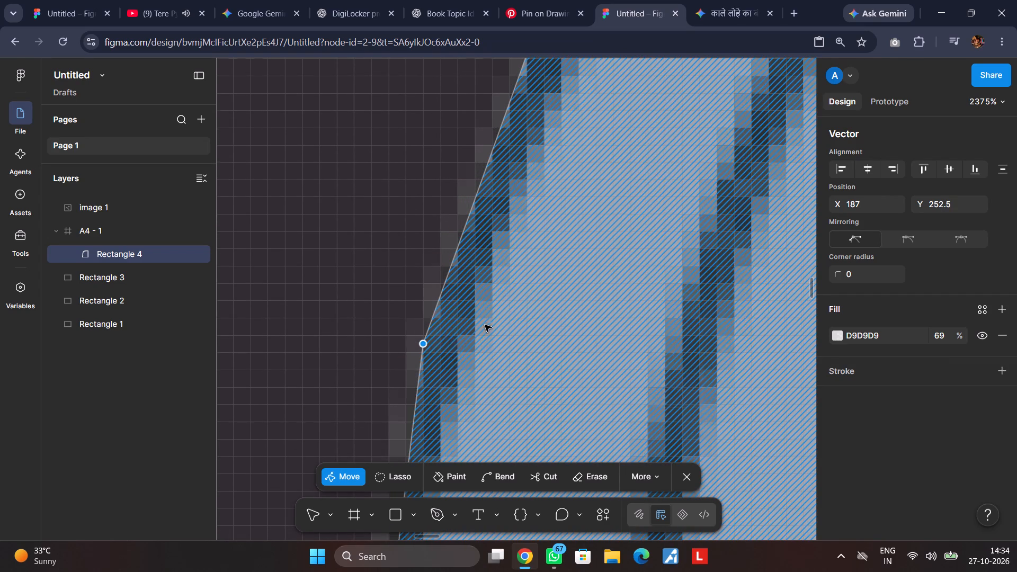
pyautogui.scroll(1, 485, 325)
pyautogui.moveTo(456, 349); pyautogui.dragTo(451, 351)
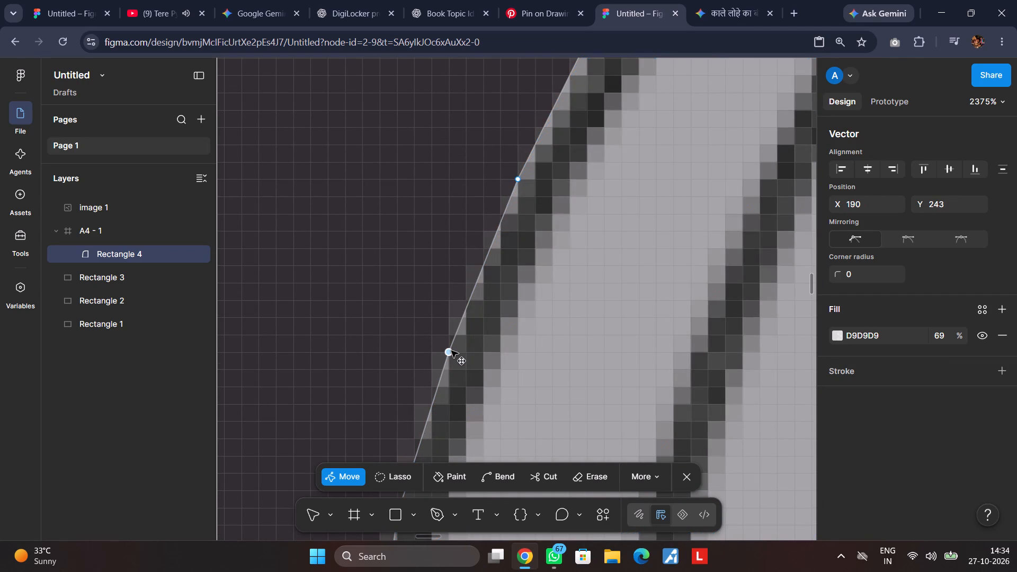
pyautogui.moveTo(451, 351); pyautogui.dragTo(451, 351)
pyautogui.moveTo(486, 266); pyautogui.dragTo(486, 260)
pyautogui.scroll(-3, 481, 301)
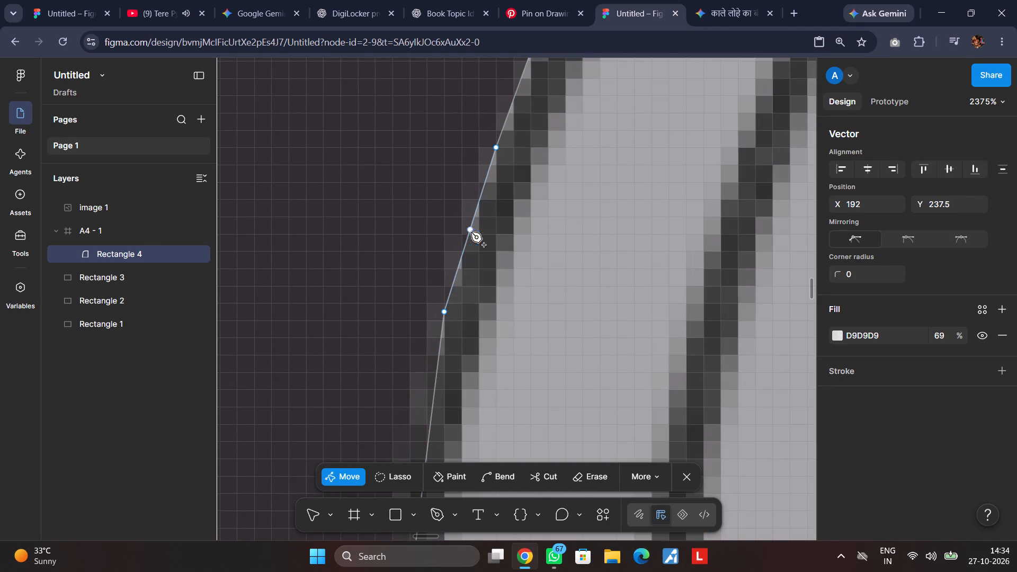
pyautogui.moveTo(471, 232); pyautogui.dragTo(471, 226)
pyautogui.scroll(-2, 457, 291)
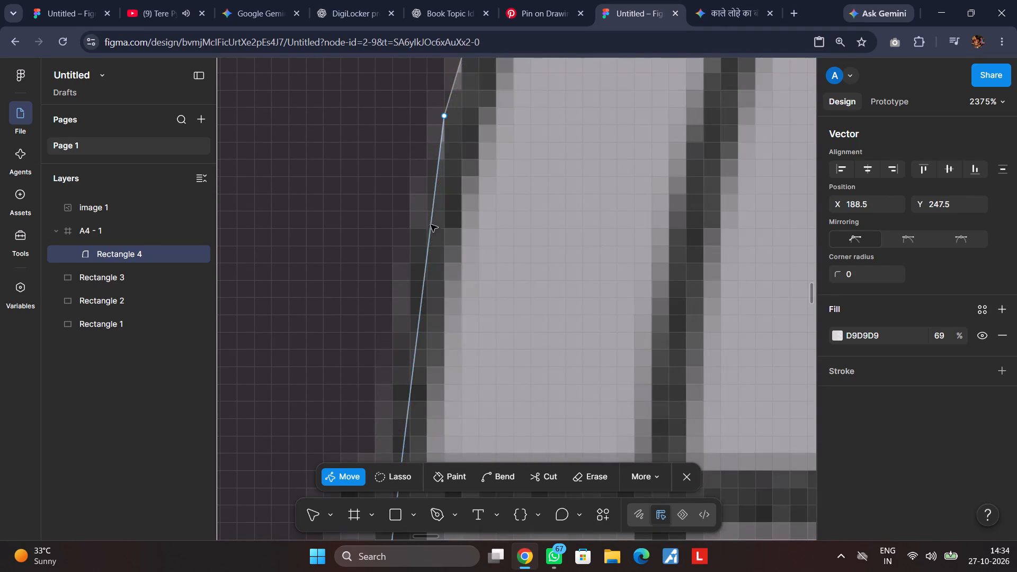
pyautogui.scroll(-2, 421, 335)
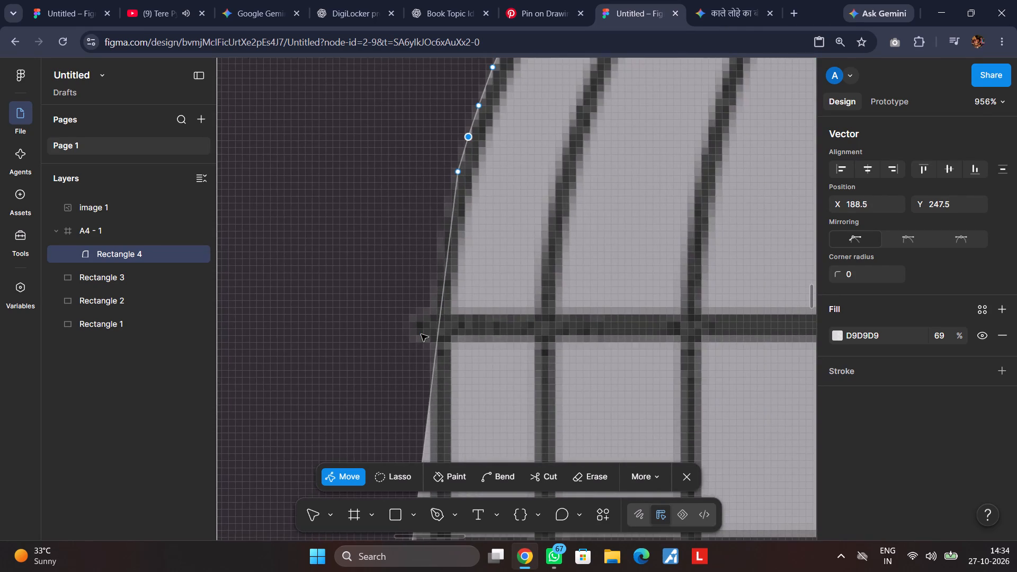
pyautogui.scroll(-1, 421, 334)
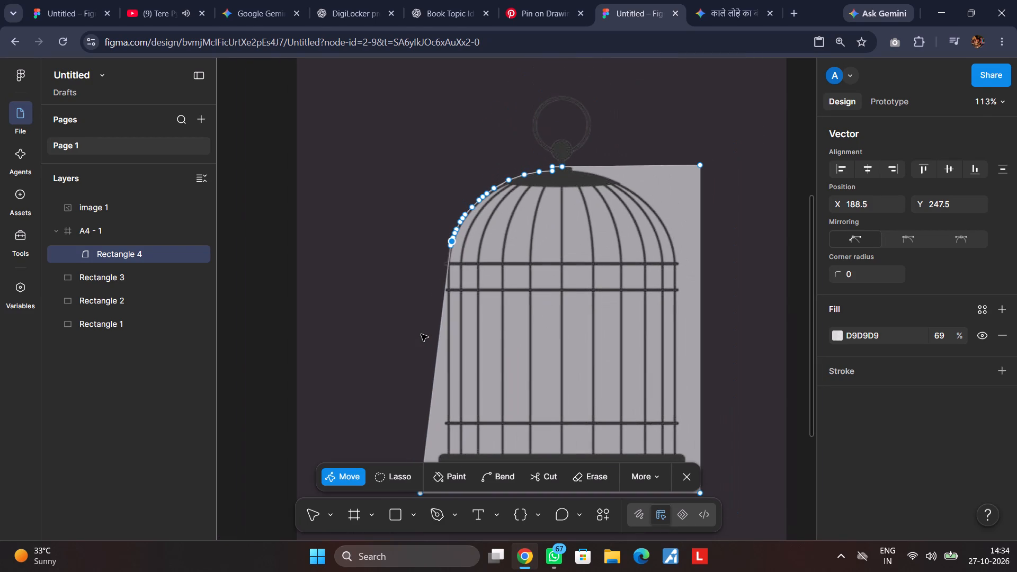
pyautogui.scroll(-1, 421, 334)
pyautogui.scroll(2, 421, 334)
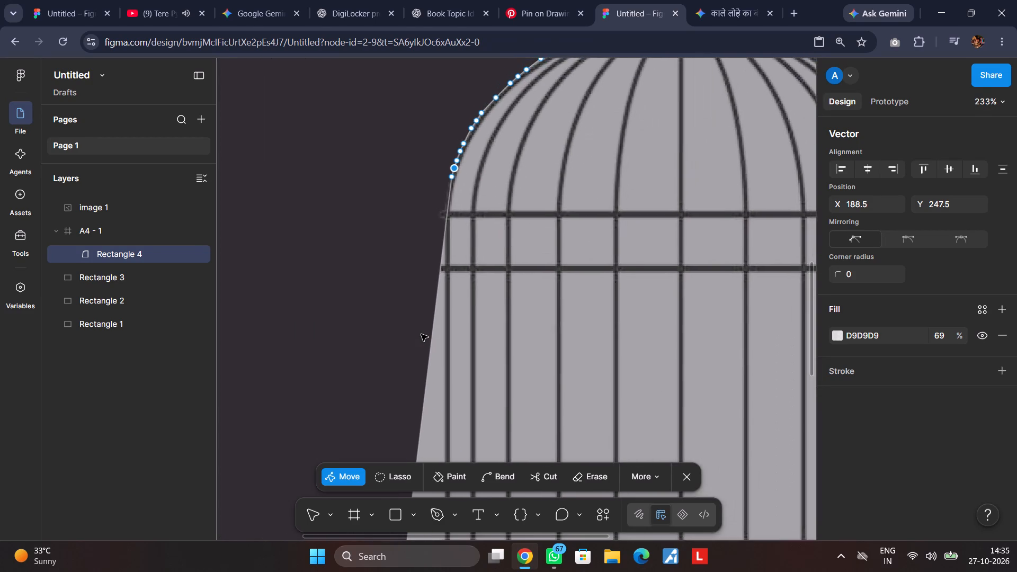
# Reshape the cage panel's left side with vector points at about X 182.5, Y 412 and X 186, Y 333.
pyautogui.scroll(2, 421, 334)
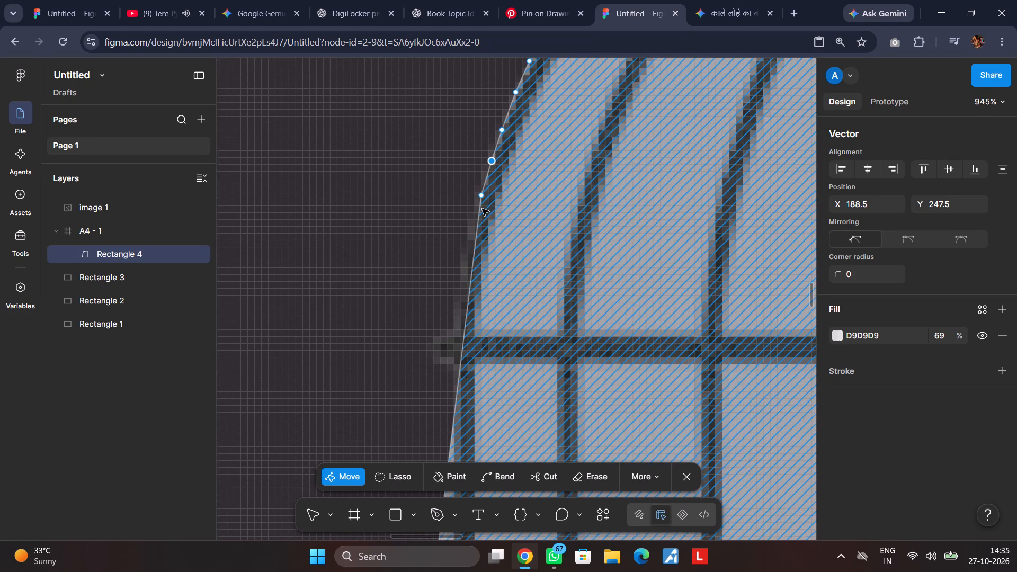
pyautogui.scroll(-1, 465, 344)
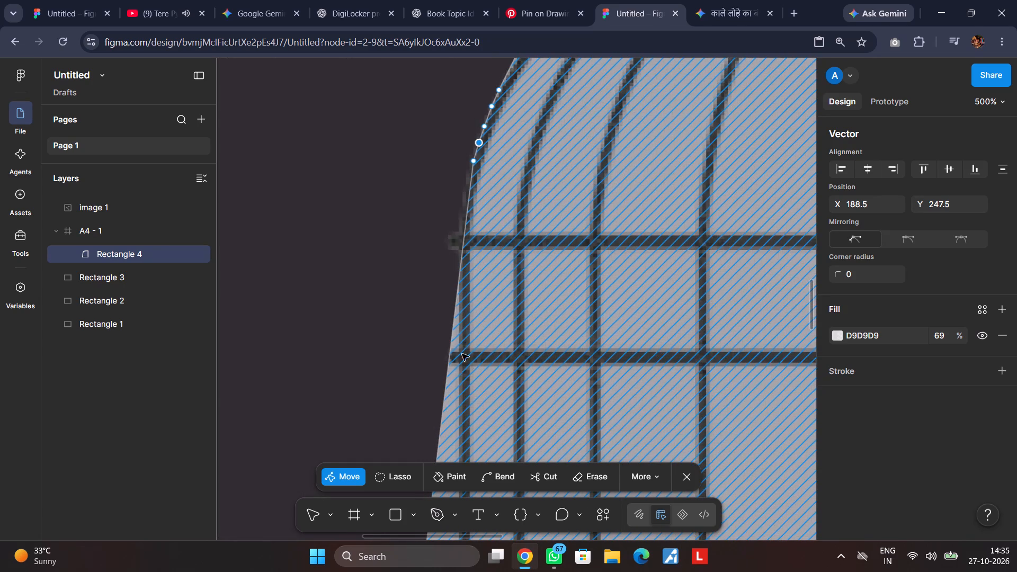
pyautogui.scroll(-1, 447, 391)
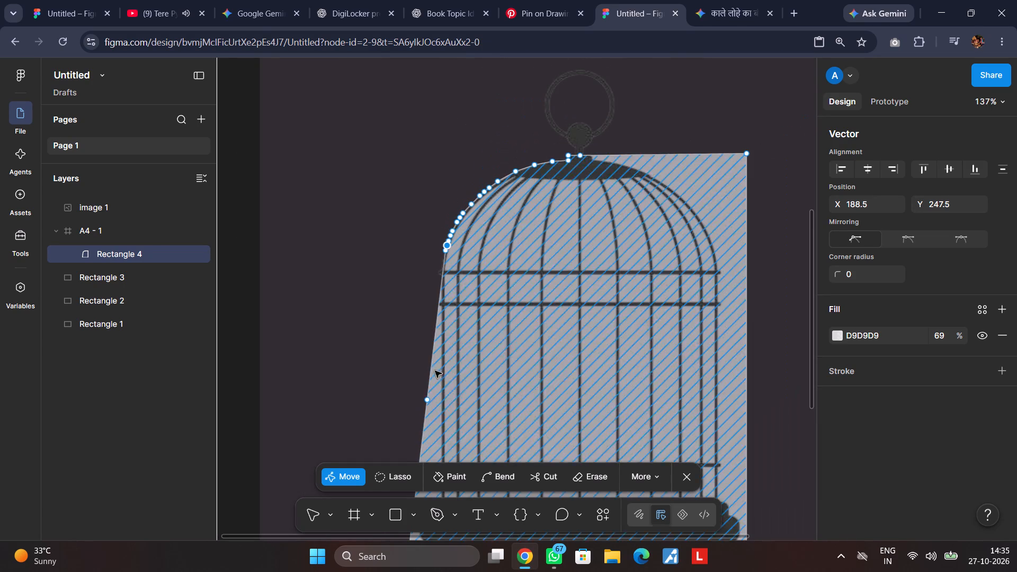
pyautogui.moveTo(426, 400); pyautogui.dragTo(441, 408)
pyautogui.scroll(1, 464, 317)
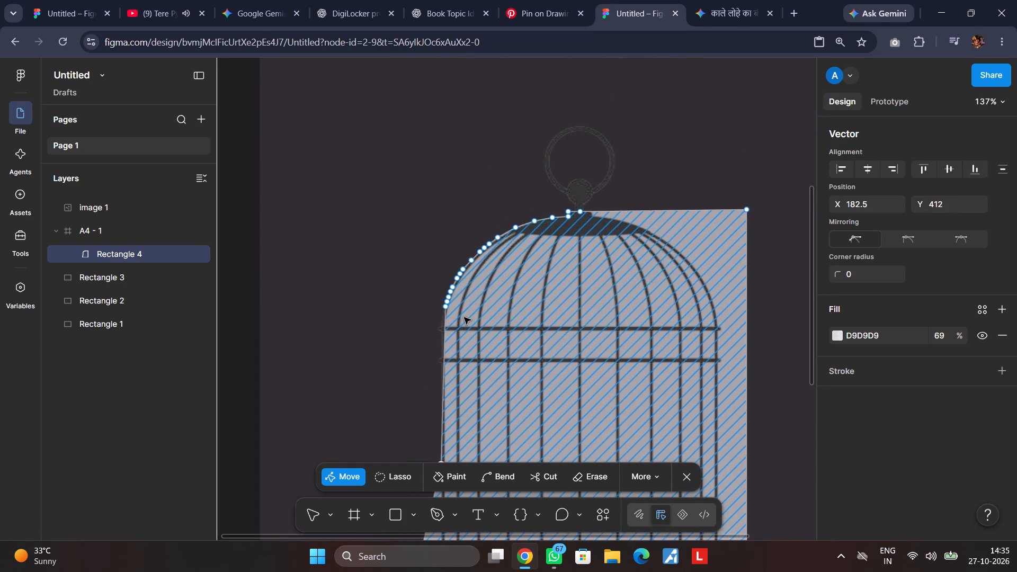
pyautogui.scroll(-1, 463, 318)
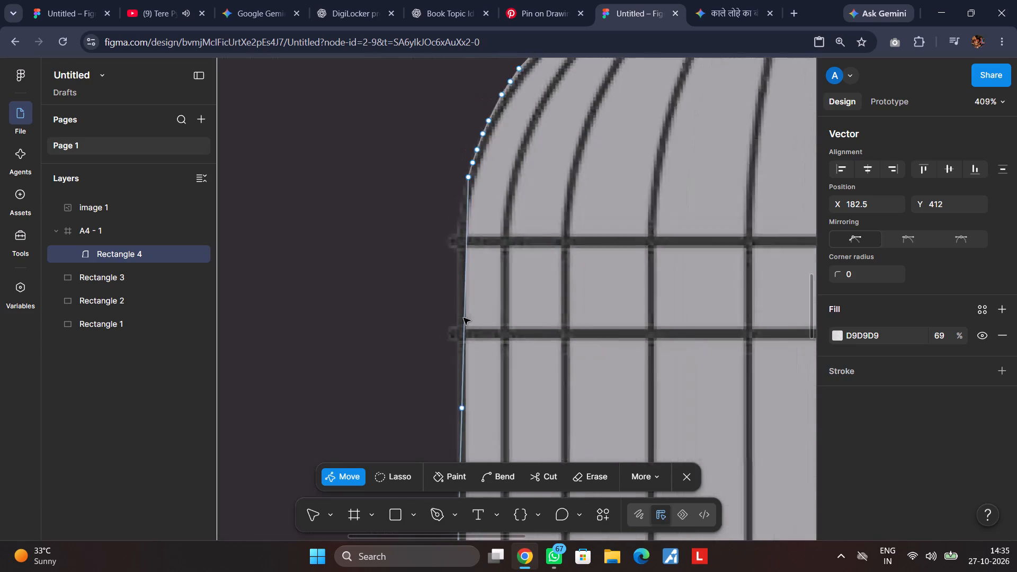
pyautogui.scroll(-1, 462, 326)
pyautogui.moveTo(461, 279); pyautogui.dragTo(467, 283)
# Move the panel's bottom-left corner point to the cage base at about X 156.5, Y 545.5.
pyautogui.scroll(4, 470, 283)
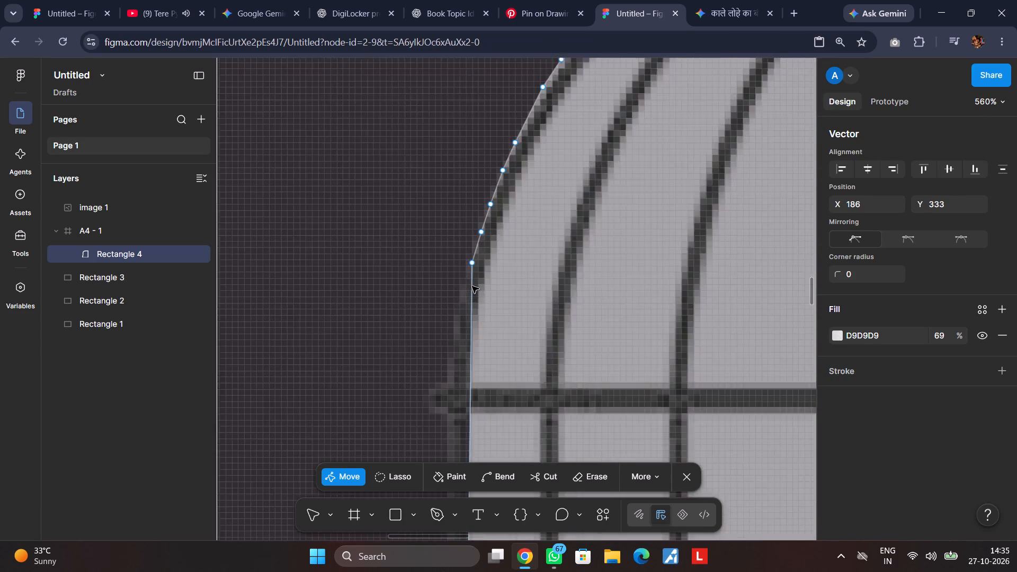
pyautogui.scroll(-1, 477, 274)
pyautogui.scroll(-1, 477, 219)
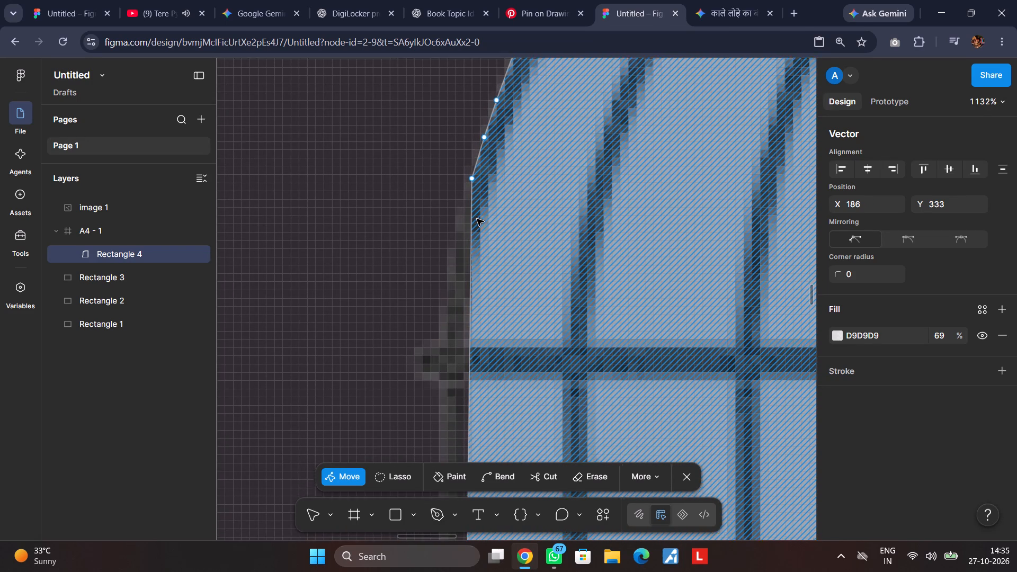
pyautogui.scroll(-3, 477, 219)
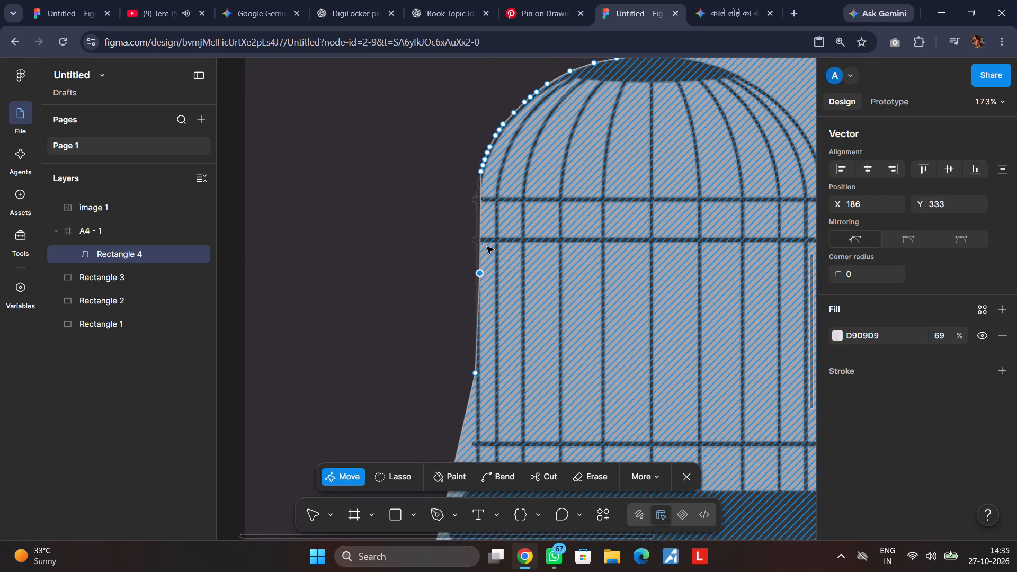
pyautogui.scroll(-3, 499, 271)
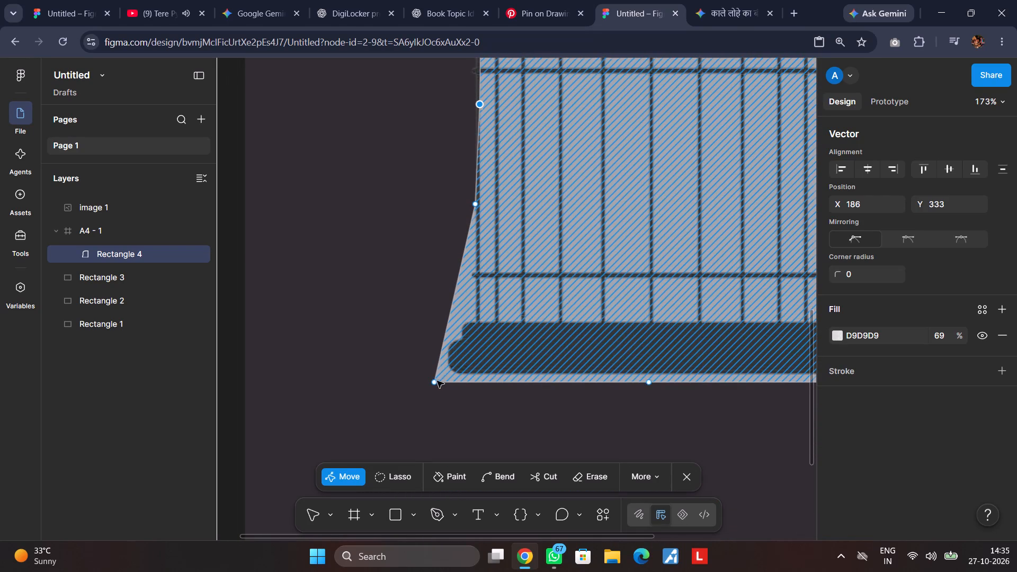
pyautogui.moveTo(435, 382); pyautogui.dragTo(453, 356)
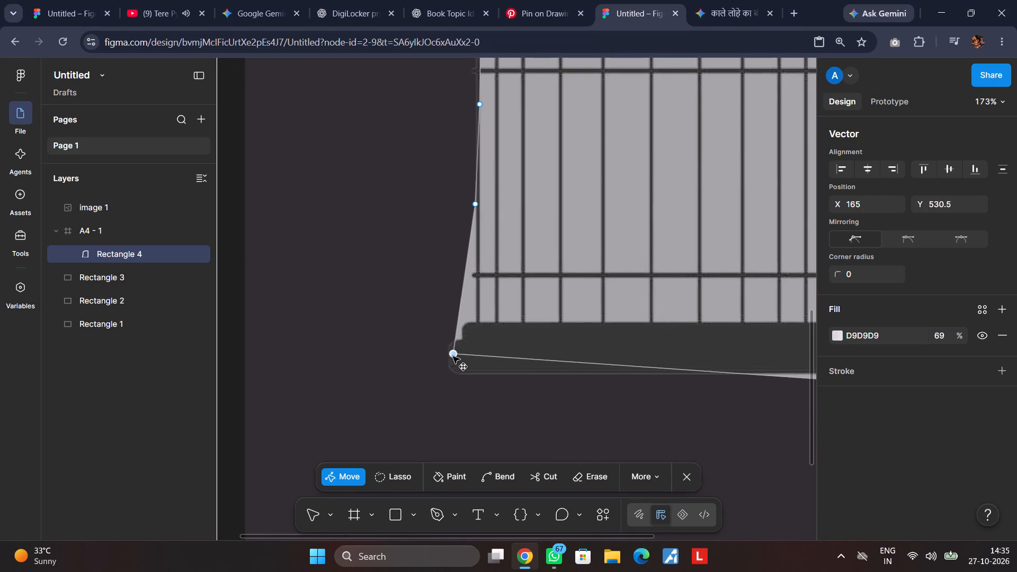
pyautogui.moveTo(453, 356); pyautogui.dragTo(443, 373)
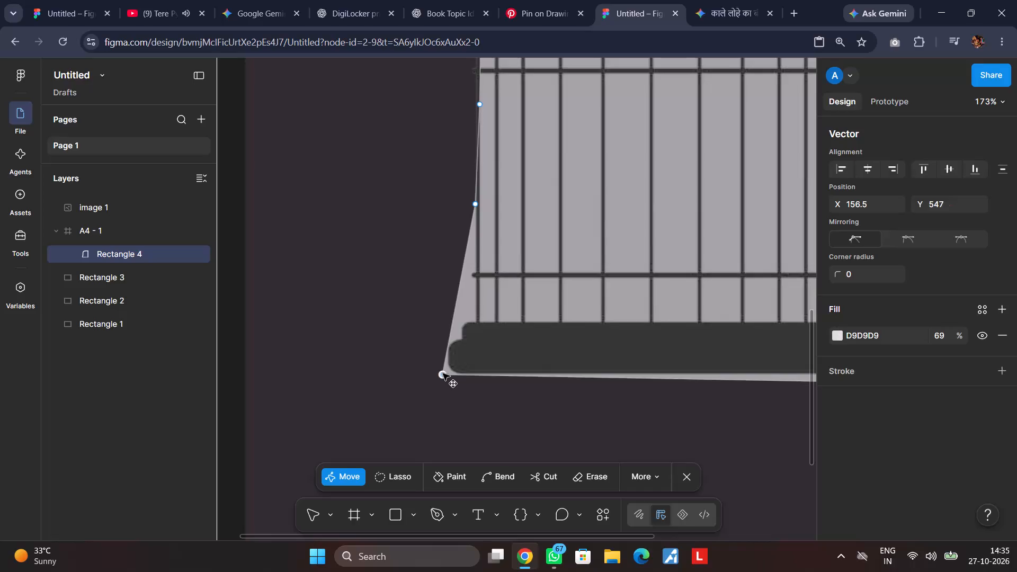
pyautogui.moveTo(443, 373); pyautogui.dragTo(443, 372)
pyautogui.hscroll(-3, 512, 382)
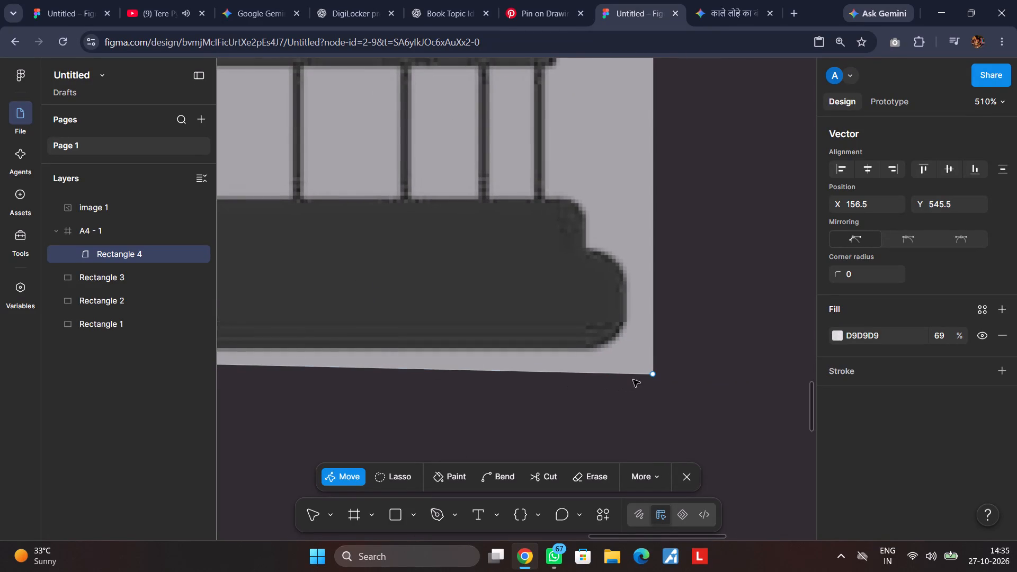
pyautogui.moveTo(655, 377); pyautogui.dragTo(653, 350)
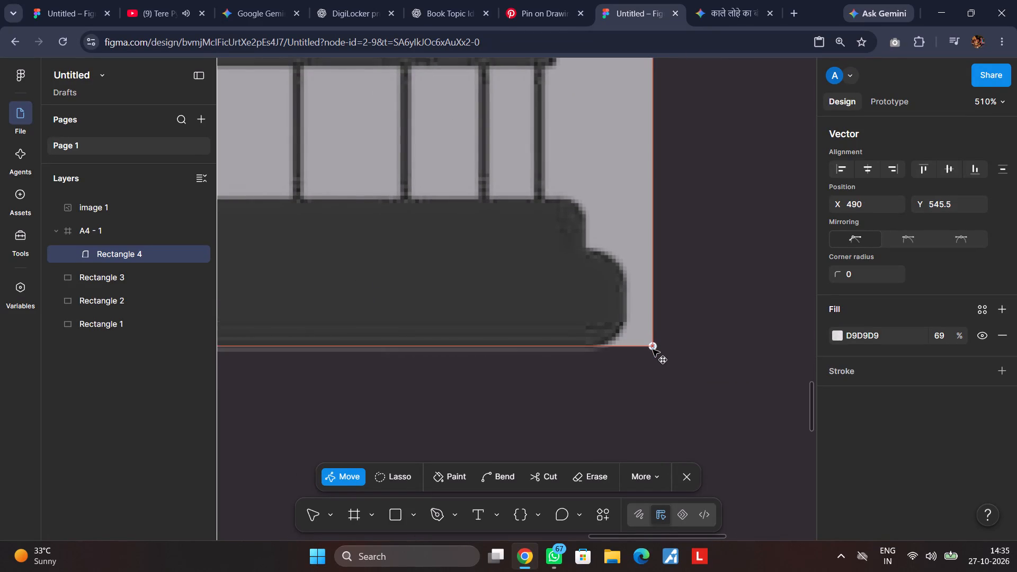
pyautogui.moveTo(653, 350); pyautogui.dragTo(652, 351)
pyautogui.hscroll(7, 652, 351)
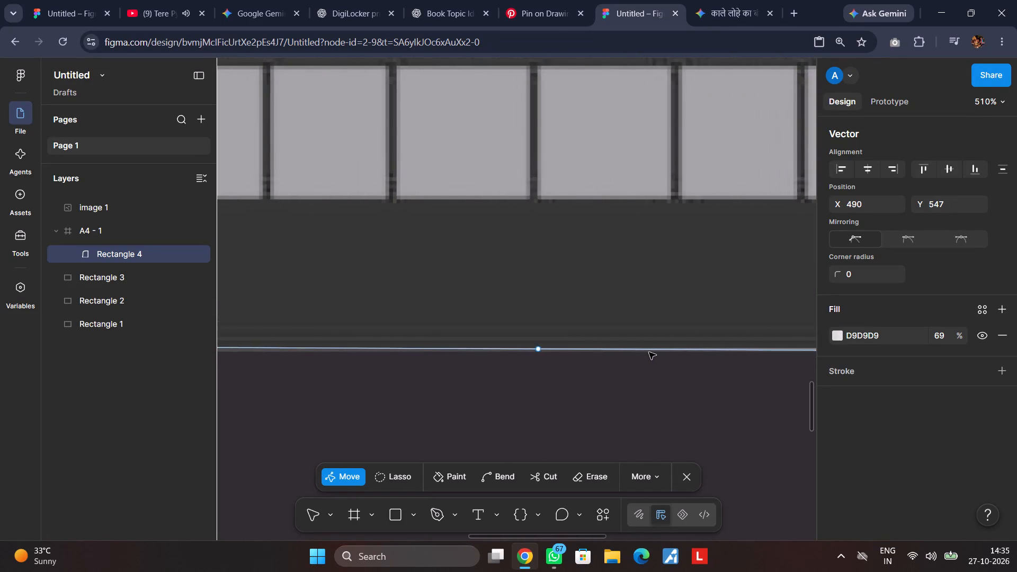
pyautogui.hscroll(-5, 649, 352)
pyautogui.moveTo(772, 351); pyautogui.dragTo(771, 344)
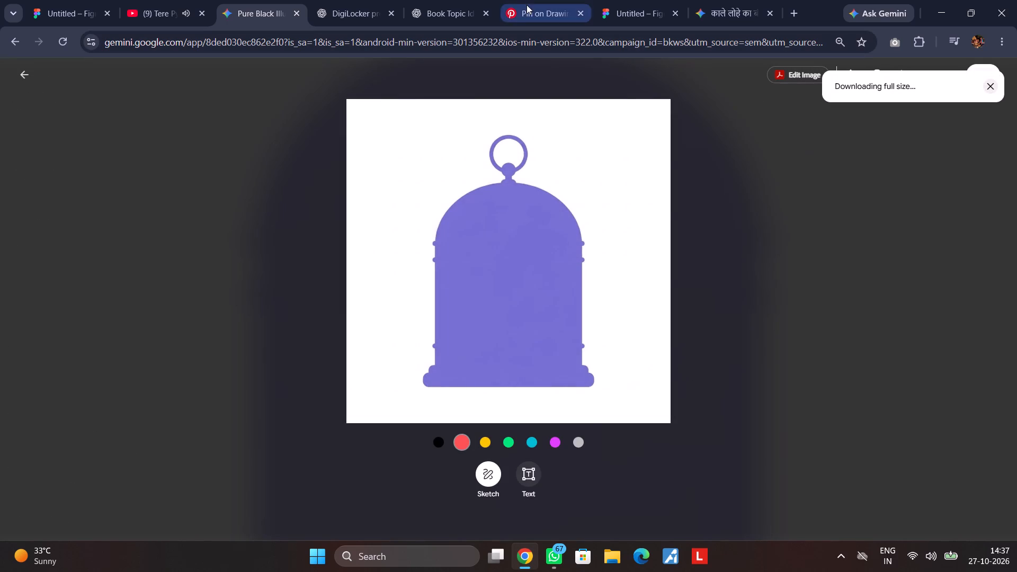
# Switch to the Figma file and delete the old birdcage image and the light shape behind it from the A4 frame.
pyautogui.click(632, 0)
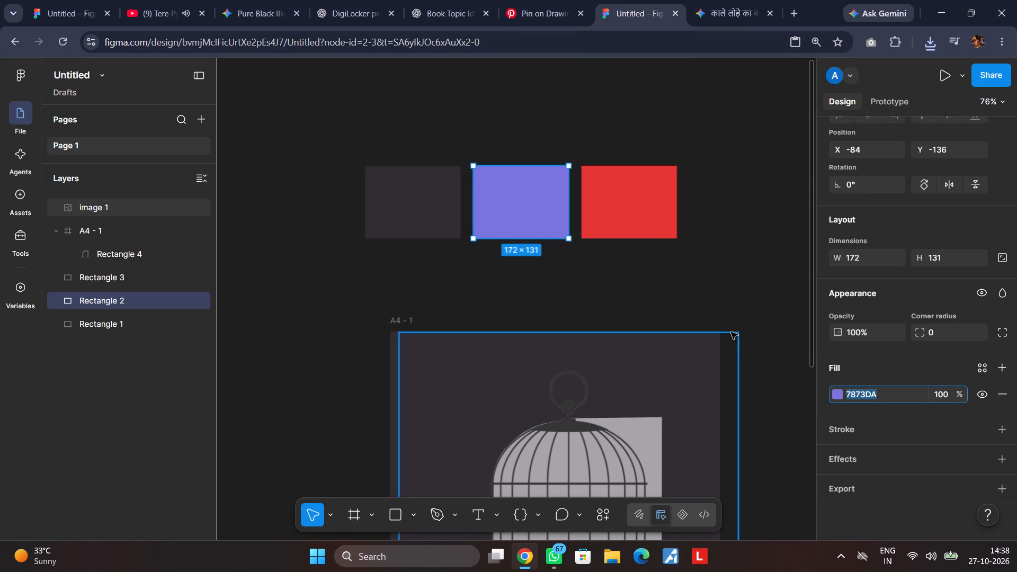
pyautogui.scroll(-2, 731, 332)
pyautogui.click(488, 198)
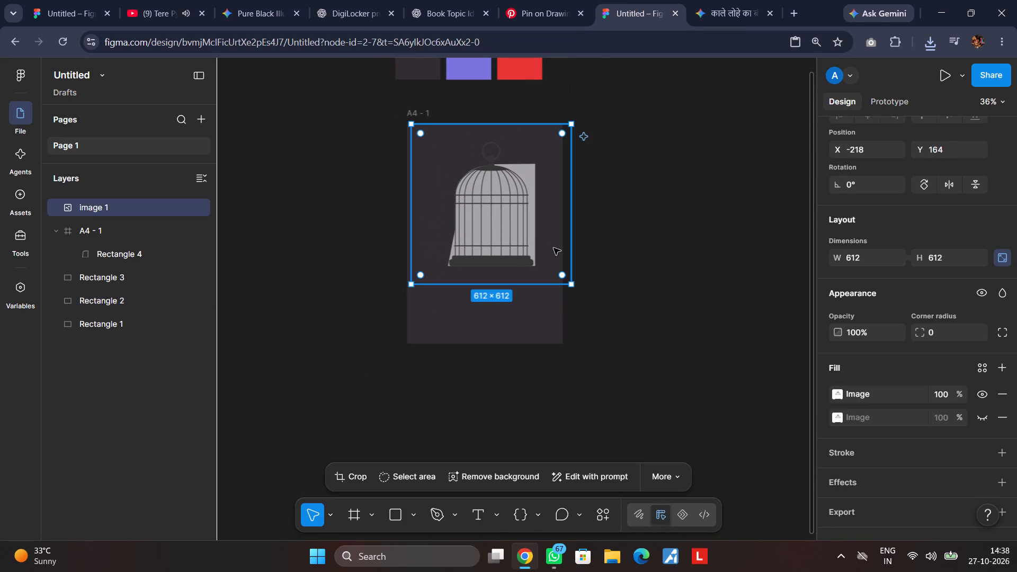
pyautogui.press('BackSpace')
pyautogui.click(518, 221)
pyautogui.press('BackSpace')
pyautogui.click(695, 216)
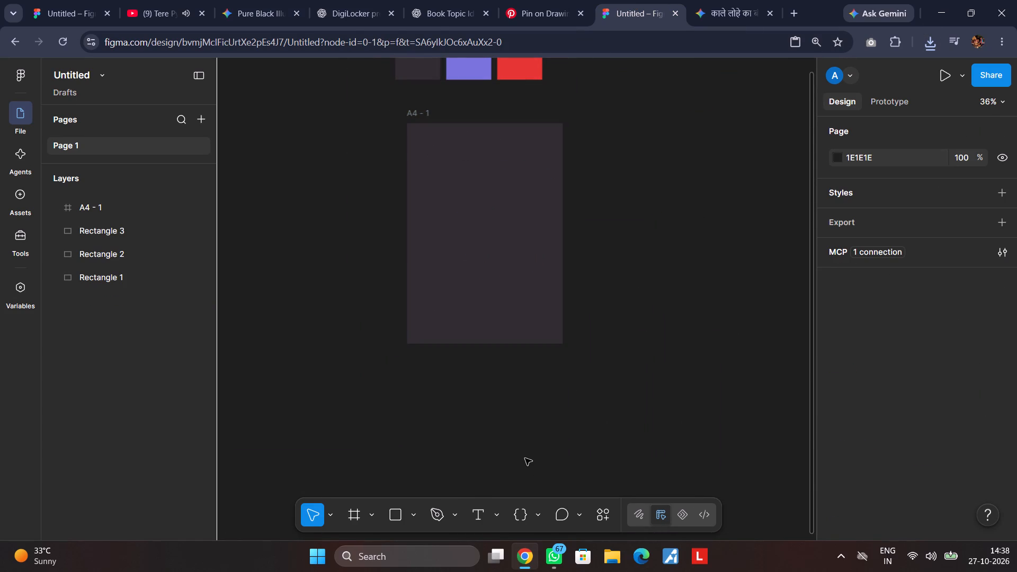
# Place the purple birdcage image from the Downloads folder, Gemini_Generated_Image_y7ebday7ebday7eb, on the canvas.
pyautogui.hotkey('ctrl', 'shift', 'k')
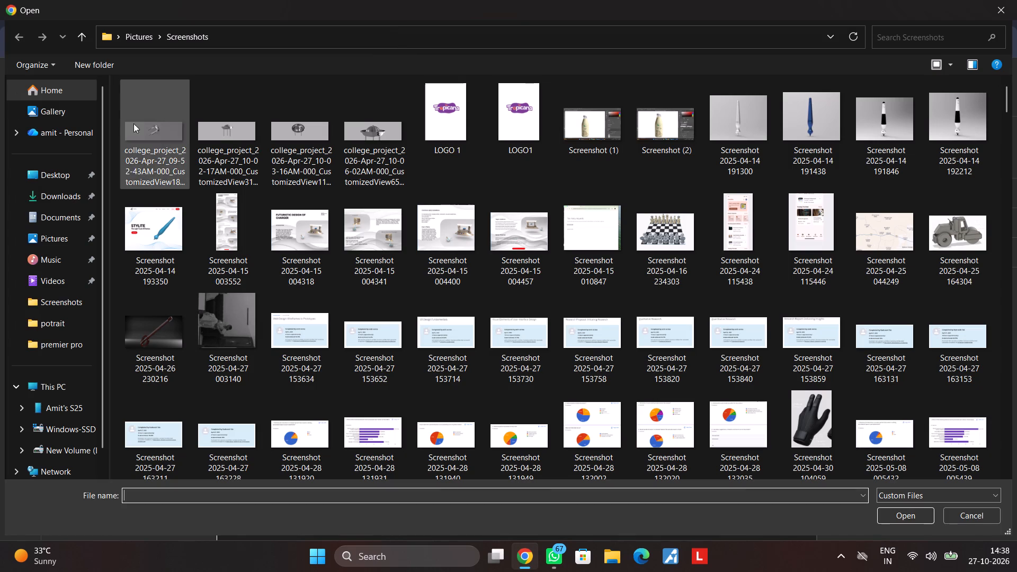
pyautogui.click(65, 203)
pyautogui.click(148, 143)
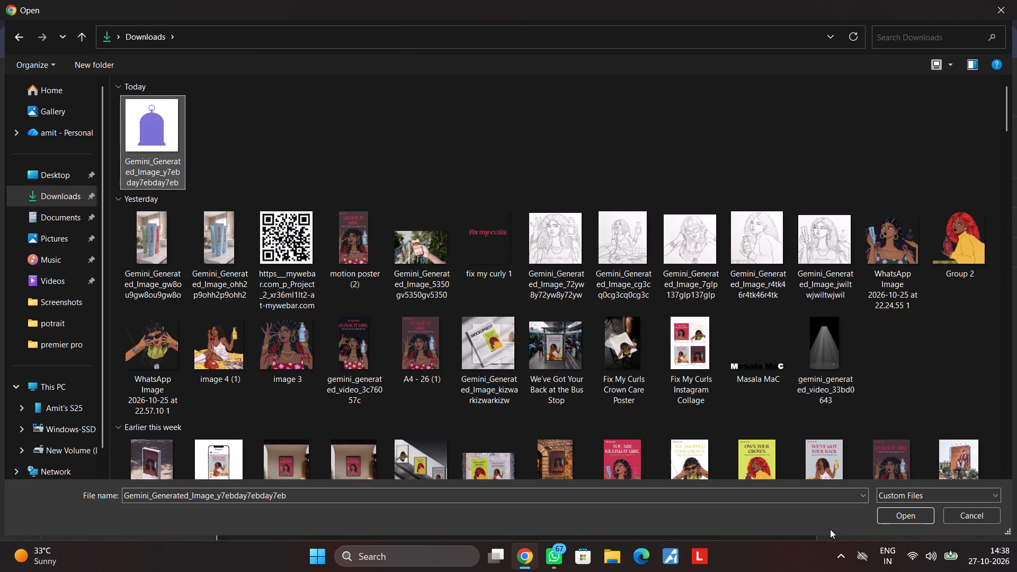
pyautogui.click(881, 512)
pyautogui.click(679, 399)
pyautogui.click(659, 389)
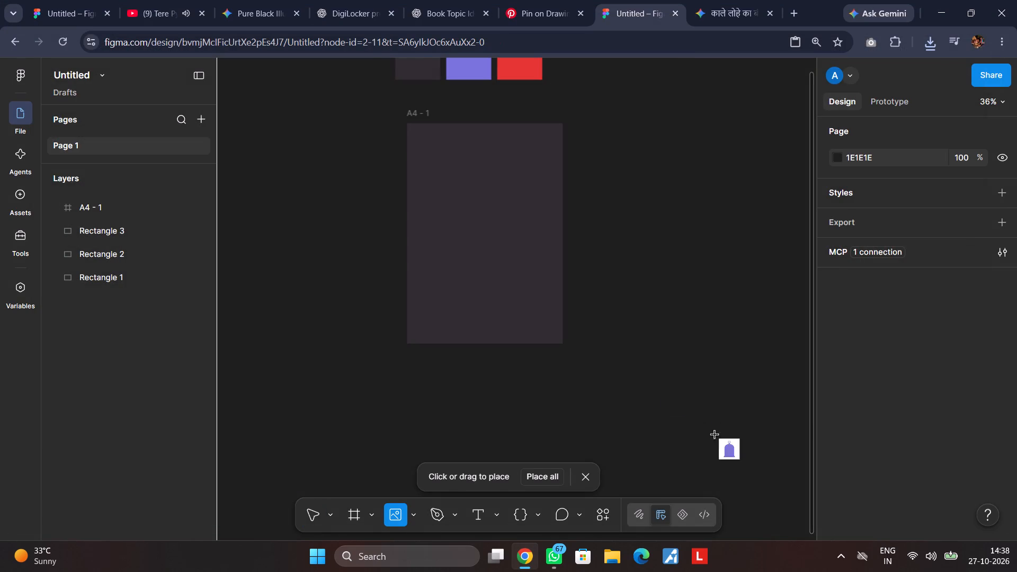
# Remove the placed birdcage image's background and scale the image down to 993 × 993 below the A4 frame.
pyautogui.click(492, 481)
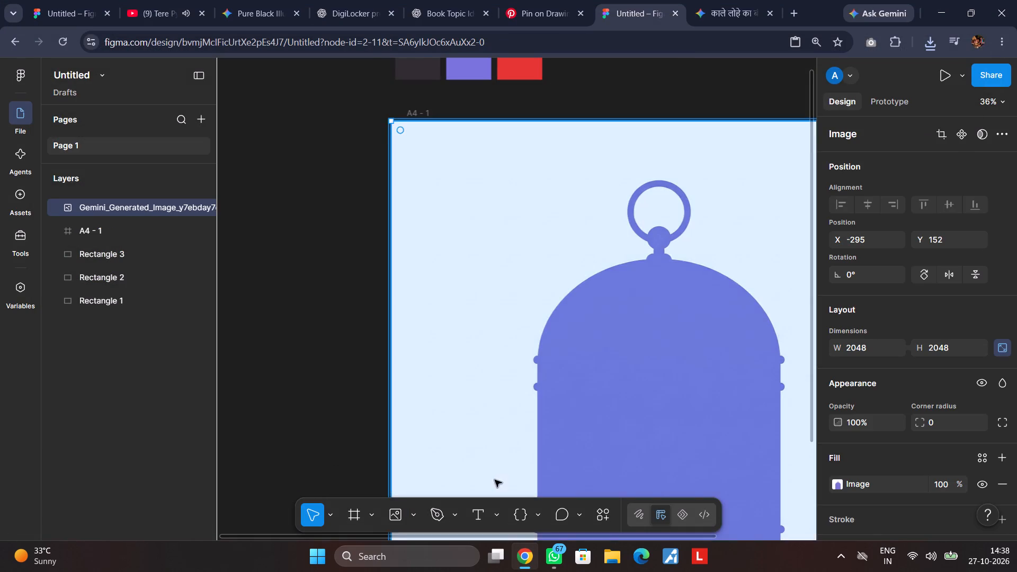
pyautogui.scroll(-2, 703, 419)
pyautogui.moveTo(657, 172); pyautogui.dragTo(593, 220)
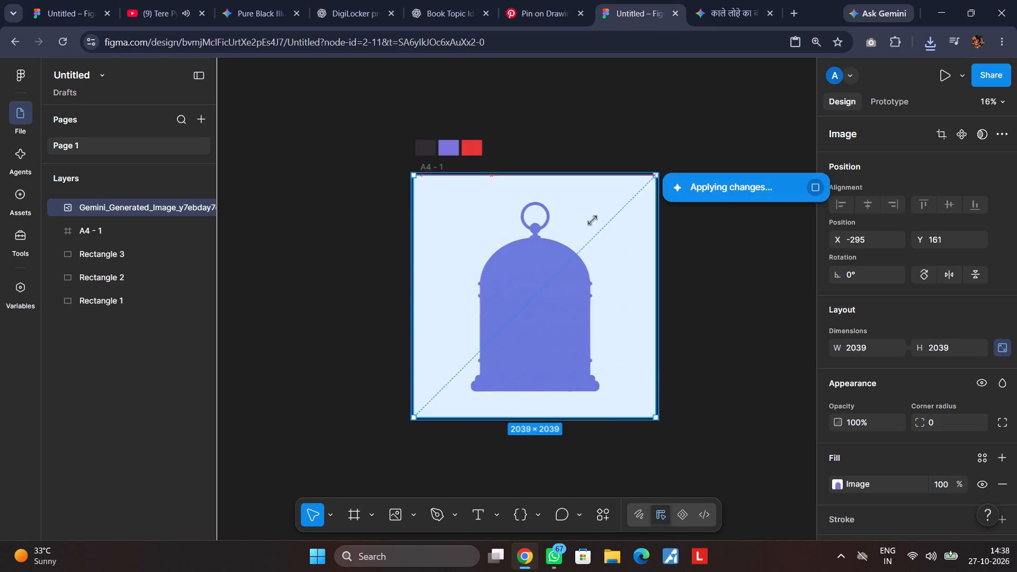
pyautogui.moveTo(593, 220); pyautogui.dragTo(505, 299)
# Set the birdcage image's fill to Crop and reduce the image to 889 × 889.
pyautogui.scroll(-3, 874, 368)
pyautogui.click(836, 394)
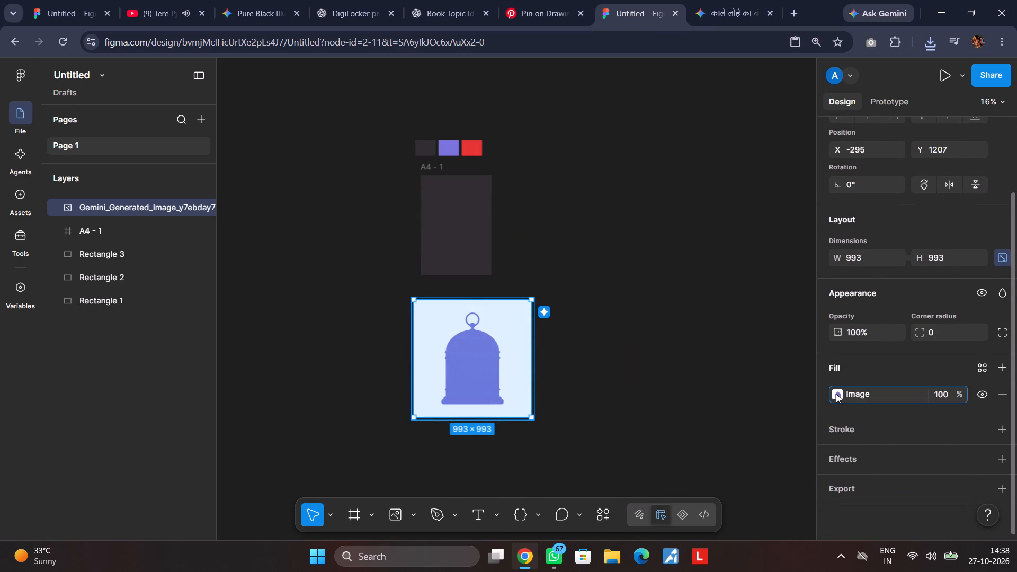
pyautogui.click(681, 218)
pyautogui.click(677, 253)
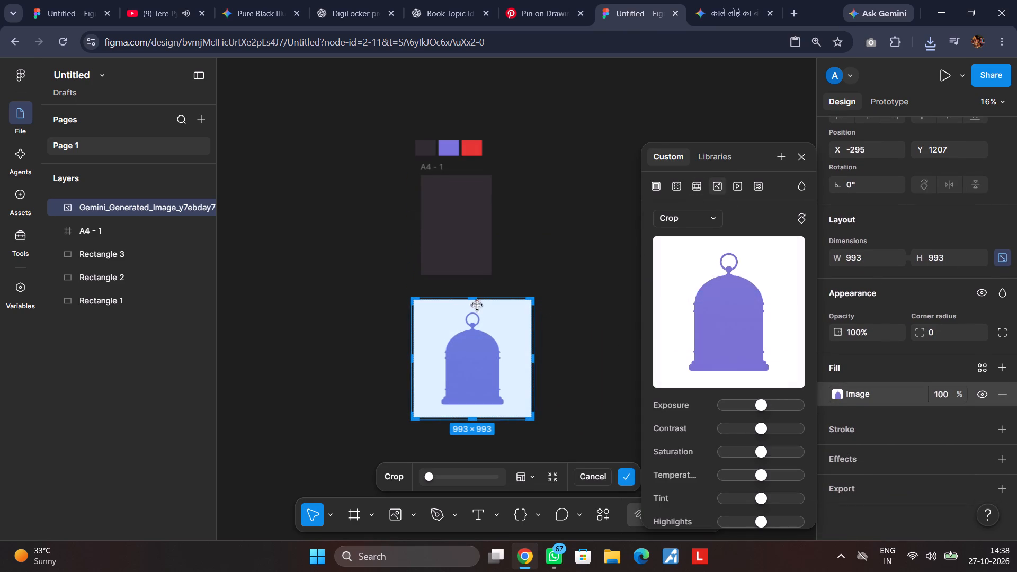
pyautogui.moveTo(467, 299); pyautogui.dragTo(469, 311)
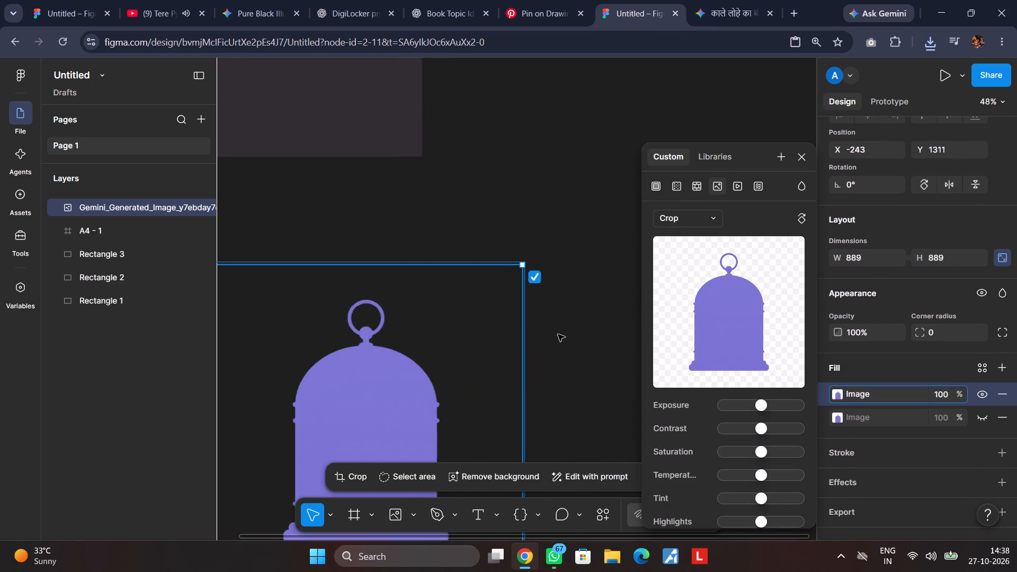
# Crop the birdcage image tightly around the silhouette on all four sides, to 481 × 721.
pyautogui.hscroll(1, 609, 296)
pyautogui.click(696, 198)
pyautogui.click(695, 198)
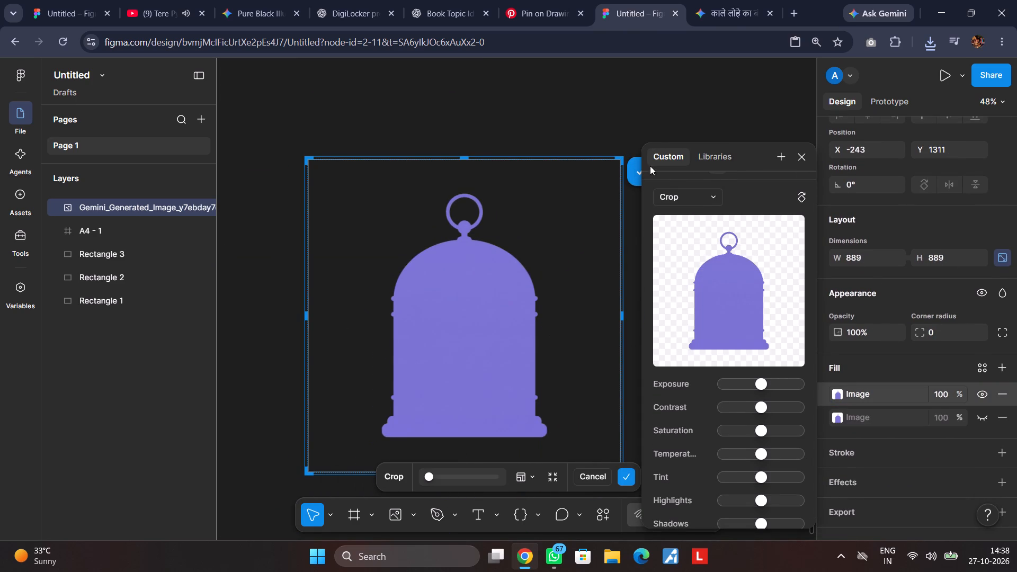
pyautogui.moveTo(486, 157); pyautogui.dragTo(489, 187)
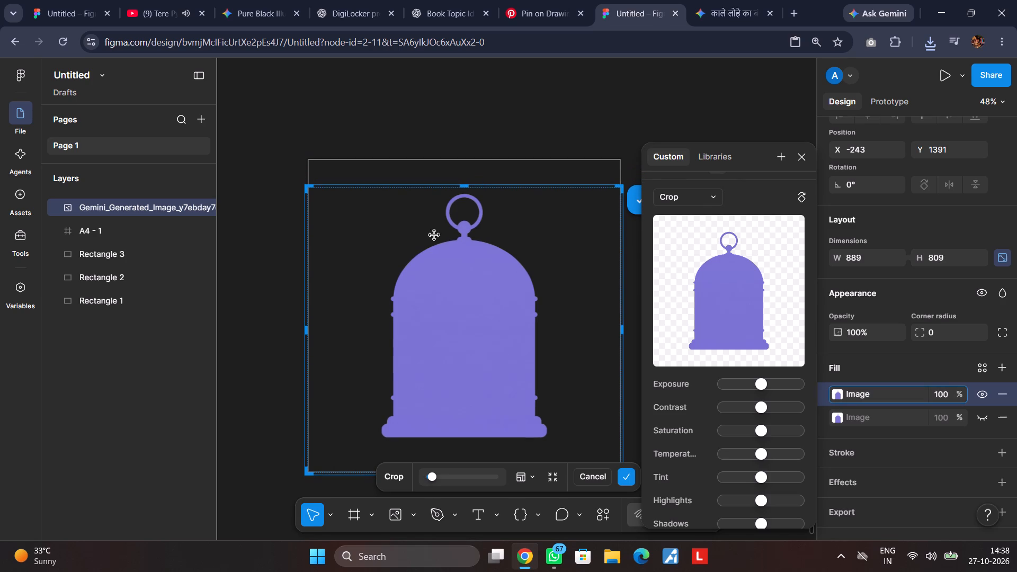
pyautogui.moveTo(307, 337); pyautogui.dragTo(377, 352)
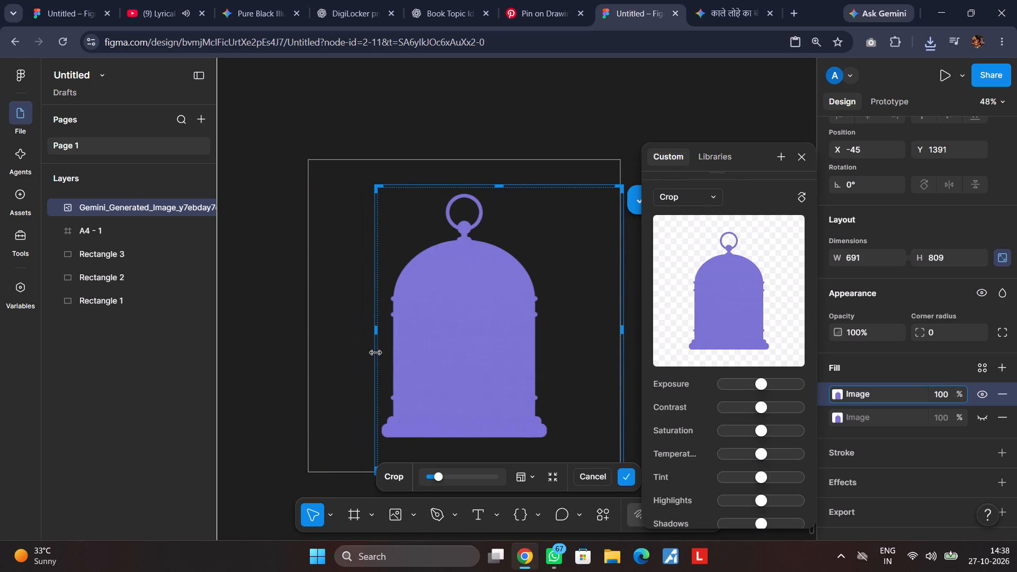
pyautogui.hscroll(-1, 385, 353)
pyautogui.moveTo(513, 328); pyautogui.dragTo(435, 348)
pyautogui.scroll(-1, 436, 348)
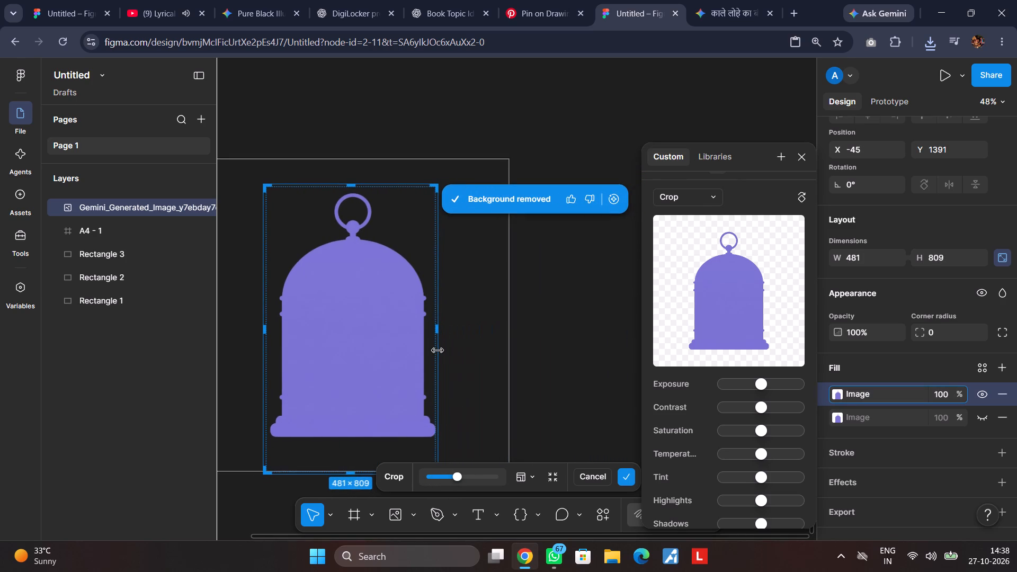
pyautogui.scroll(-1, 438, 351)
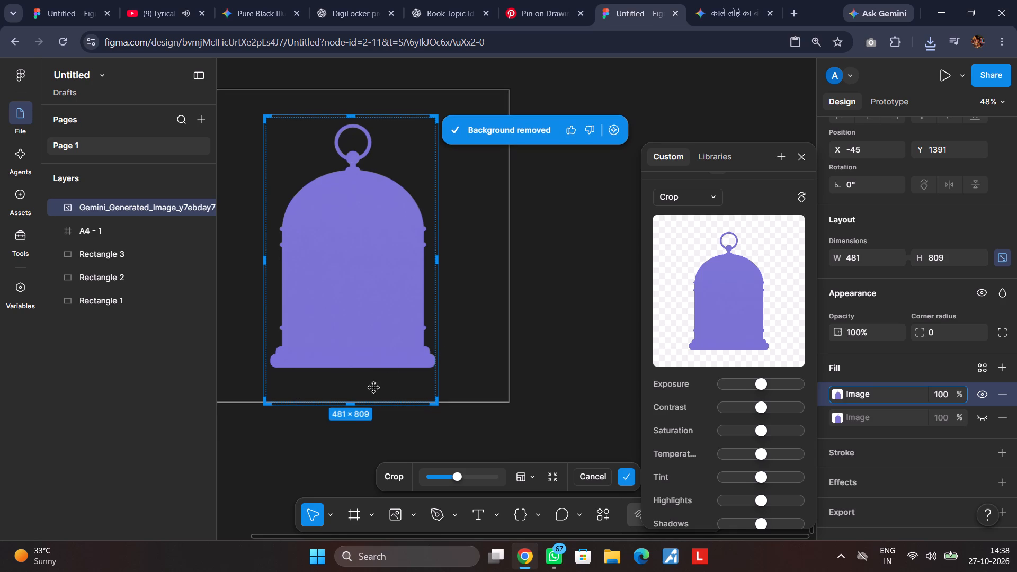
pyautogui.moveTo(360, 403); pyautogui.dragTo(369, 371)
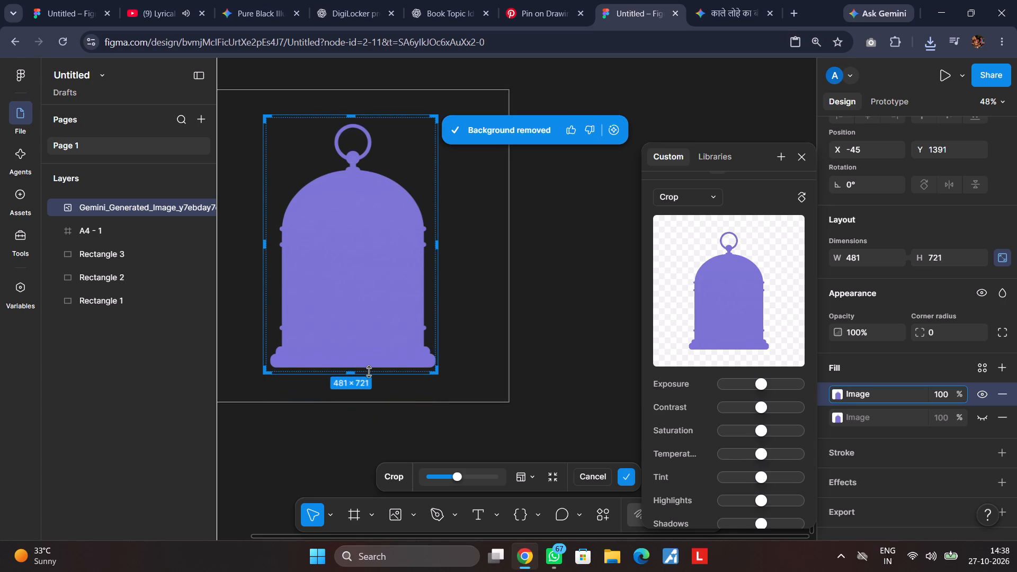
pyautogui.press('Return')
pyautogui.click(507, 320)
# Move the cropped birdcage image up from below into the A4 frame.
pyautogui.scroll(1, 507, 320)
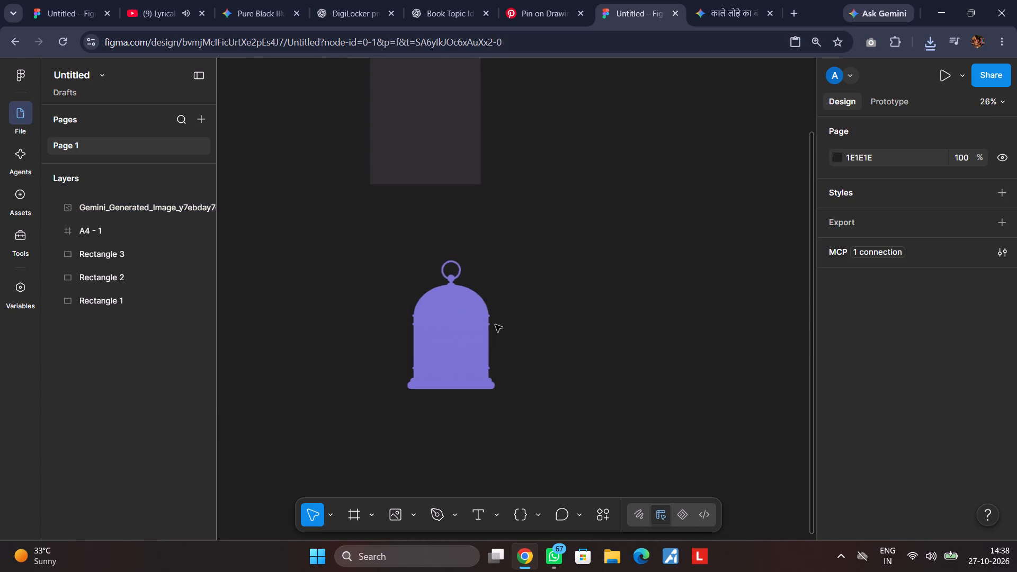
pyautogui.moveTo(423, 355); pyautogui.dragTo(433, 53)
pyautogui.click(534, 183)
pyautogui.scroll(1, 534, 183)
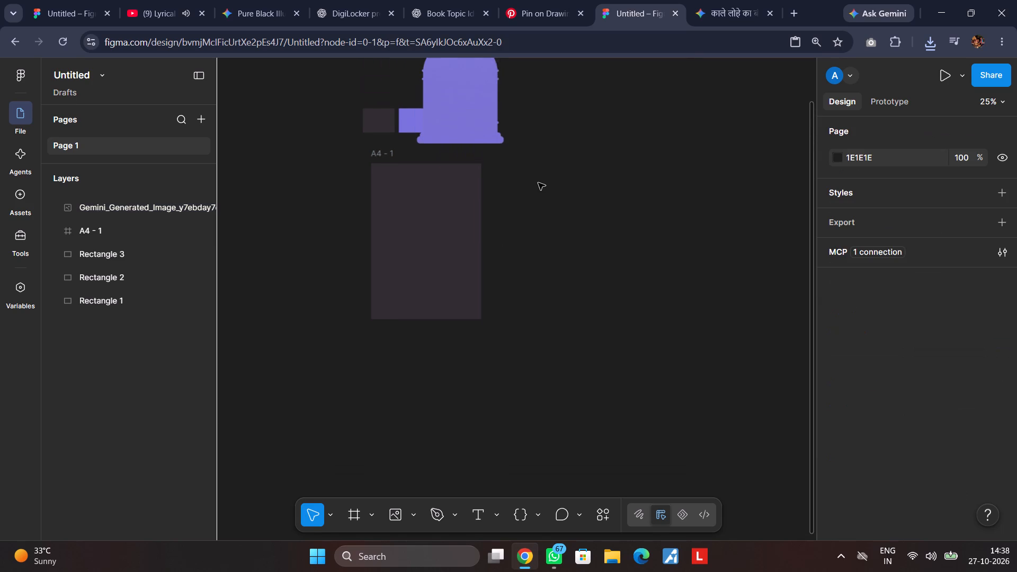
pyautogui.scroll(1, 538, 183)
pyautogui.moveTo(472, 84); pyautogui.dragTo(442, 230)
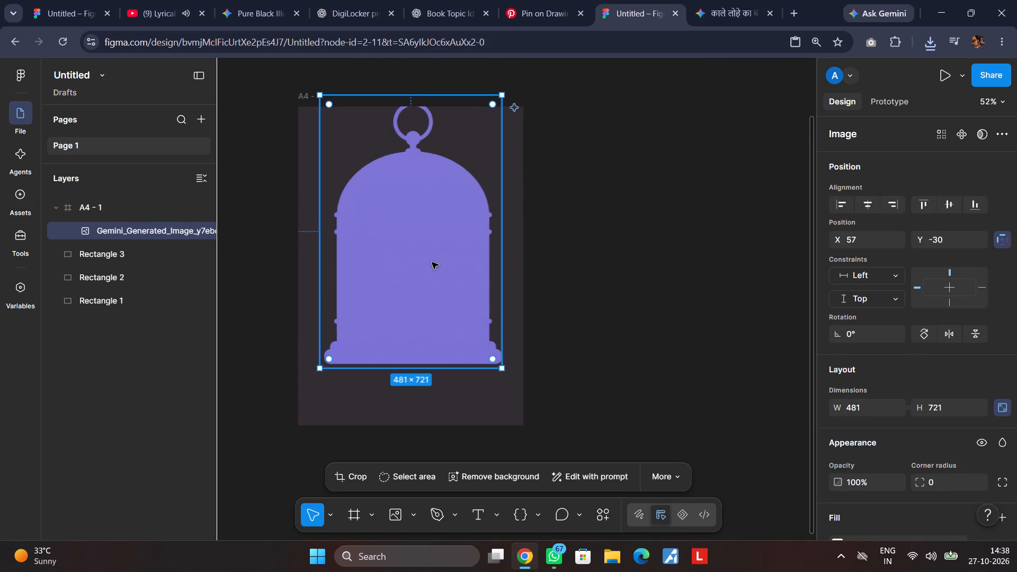
# Scale the birdcage to 368 × 551 and centre it horizontally at the frame's top edge, at X 114, Y 0.
pyautogui.moveTo(500, 368); pyautogui.dragTo(457, 304)
pyautogui.moveTo(419, 231); pyautogui.dragTo(433, 228)
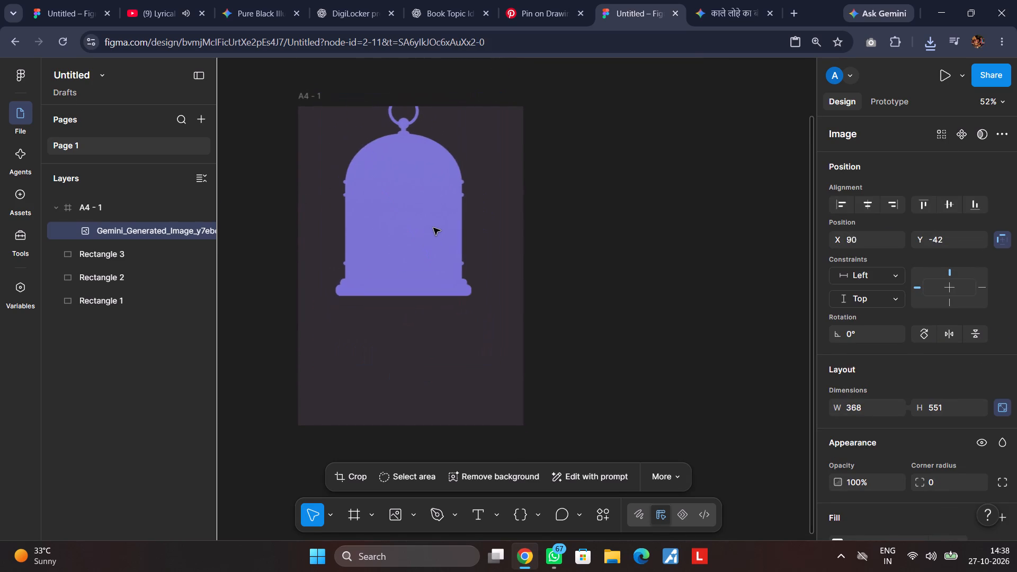
pyautogui.moveTo(433, 228); pyautogui.dragTo(437, 240)
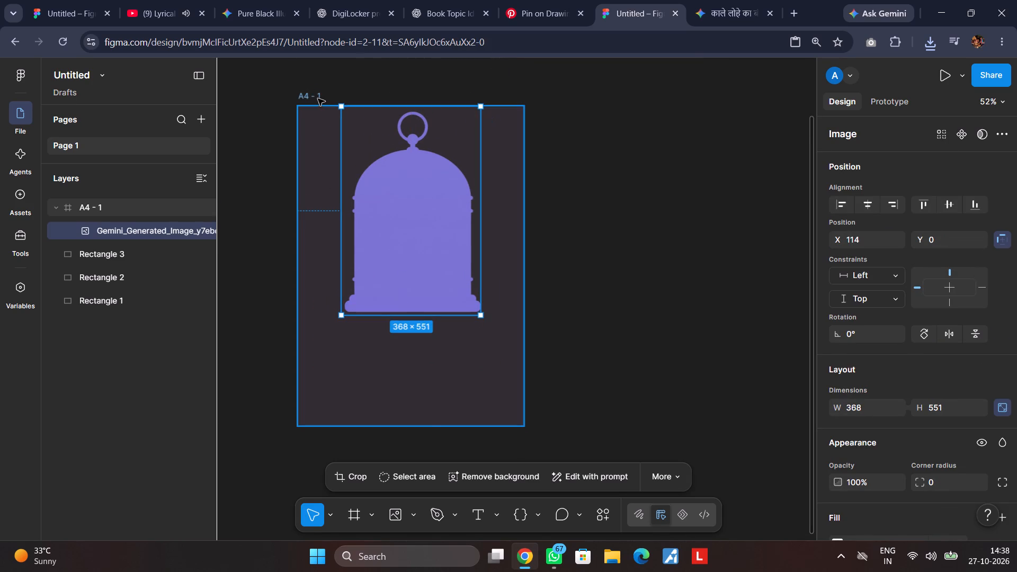
pyautogui.click(318, 99)
pyautogui.scroll(-6, 868, 347)
pyautogui.click(673, 342)
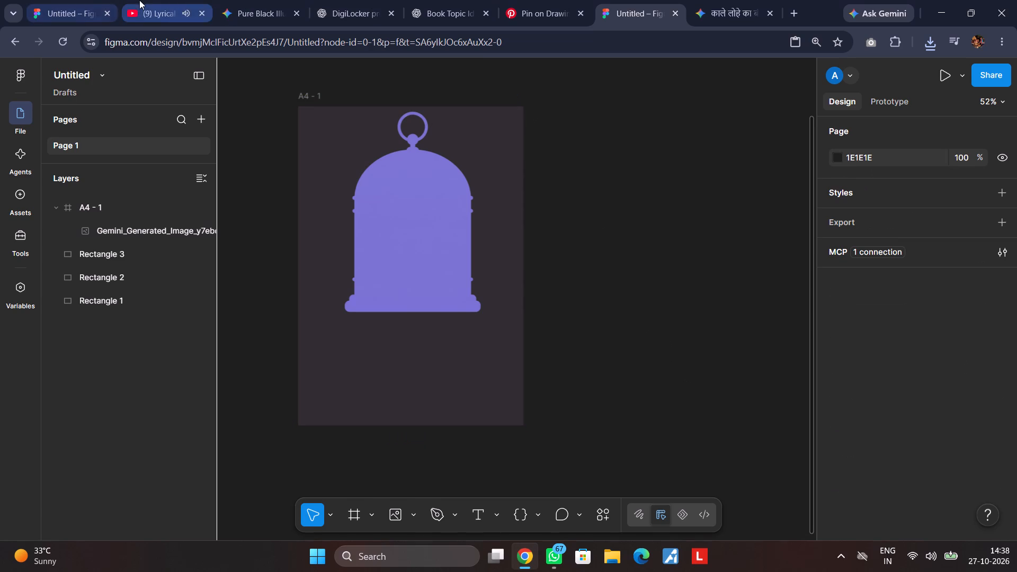
# Switch to Pinterest and go back from the birdcage pin through the cage search to the home feed.
pyautogui.click(536, 1)
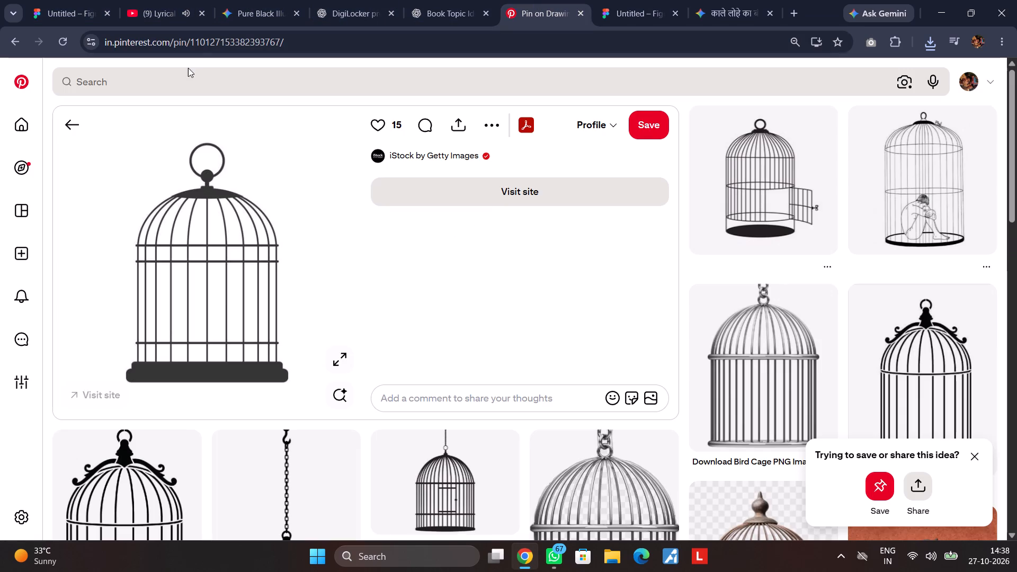
pyautogui.click(66, 117)
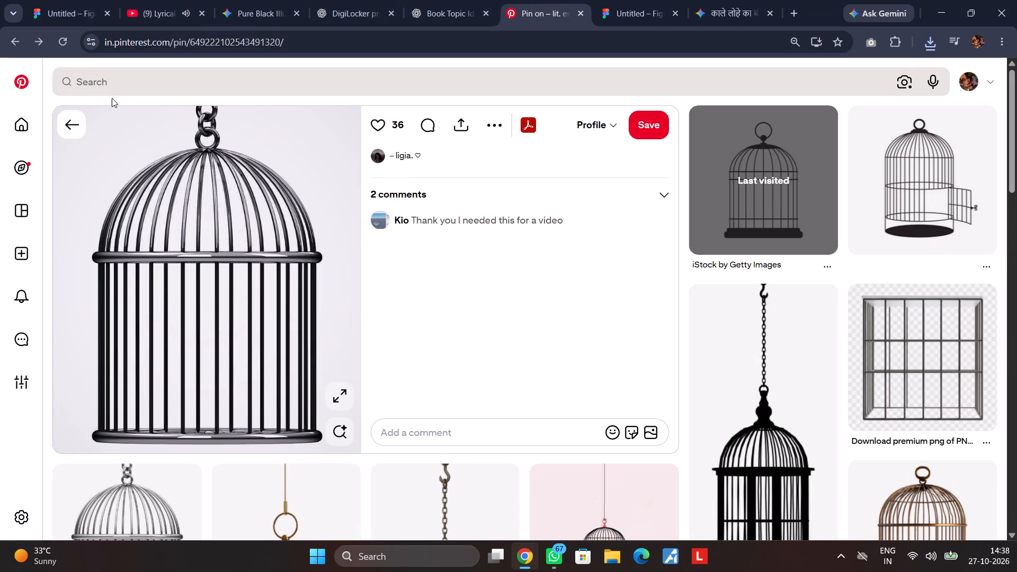
pyautogui.click(75, 119)
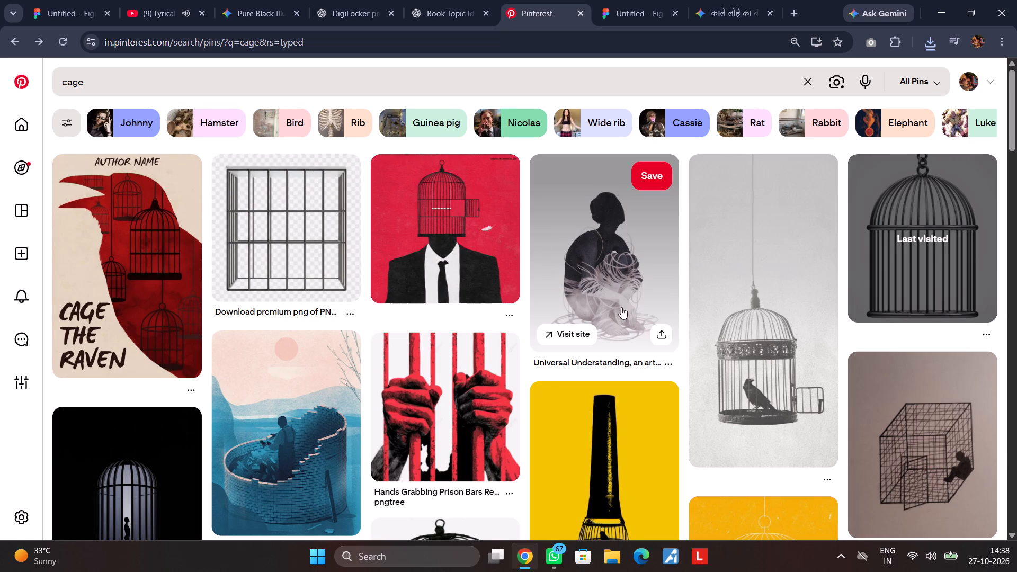
pyautogui.scroll(-3, 646, 346)
pyautogui.scroll(4, 82, 113)
pyautogui.click(12, 41)
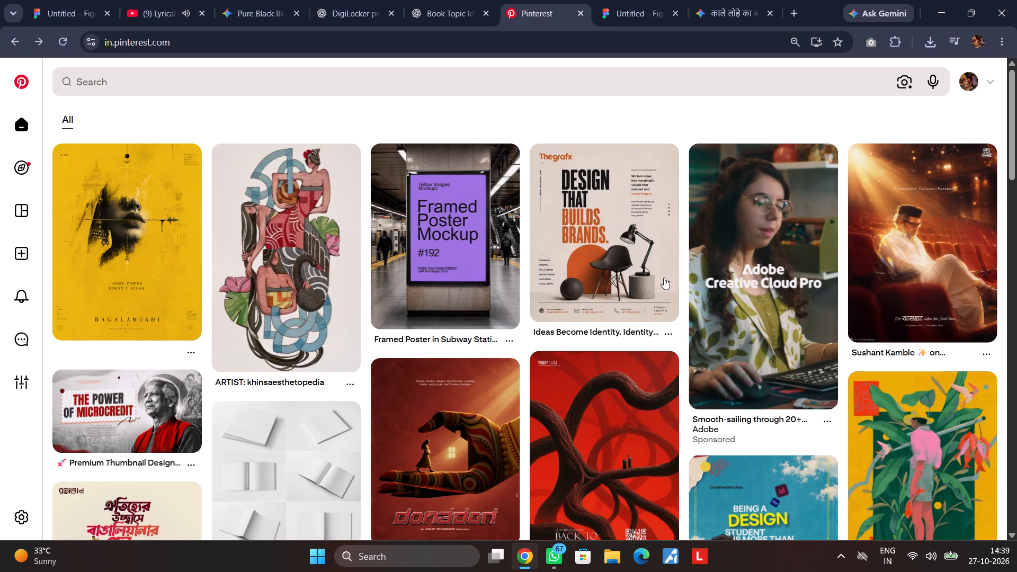
# Repeat the Pinterest search for "book back cover design and layout unique" and look over the cover references.
pyautogui.scroll(-6, 664, 278)
pyautogui.scroll(4, 664, 278)
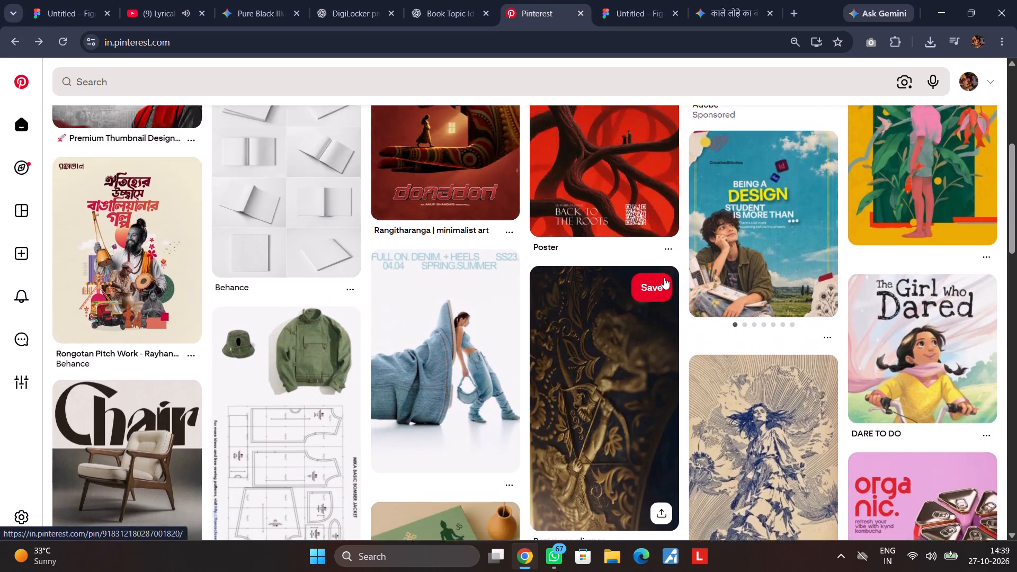
pyautogui.scroll(4, 664, 278)
pyautogui.click(178, 76)
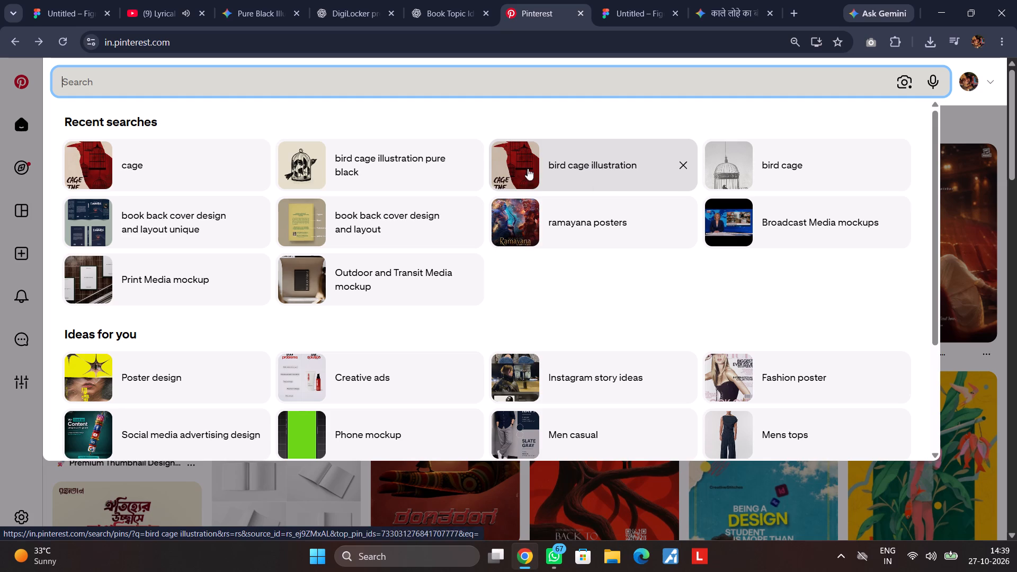
pyautogui.click(167, 219)
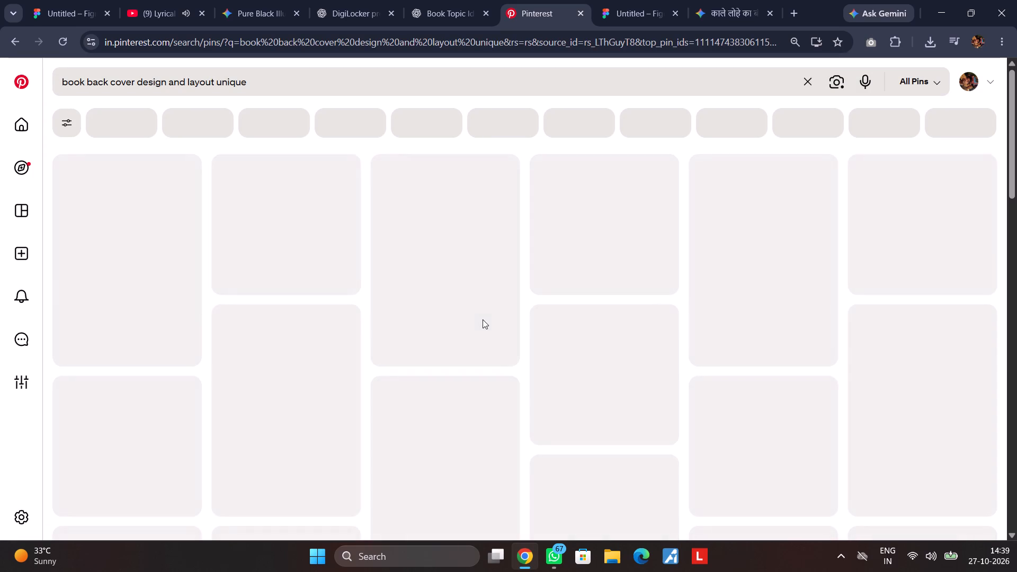
pyautogui.scroll(-1, 483, 316)
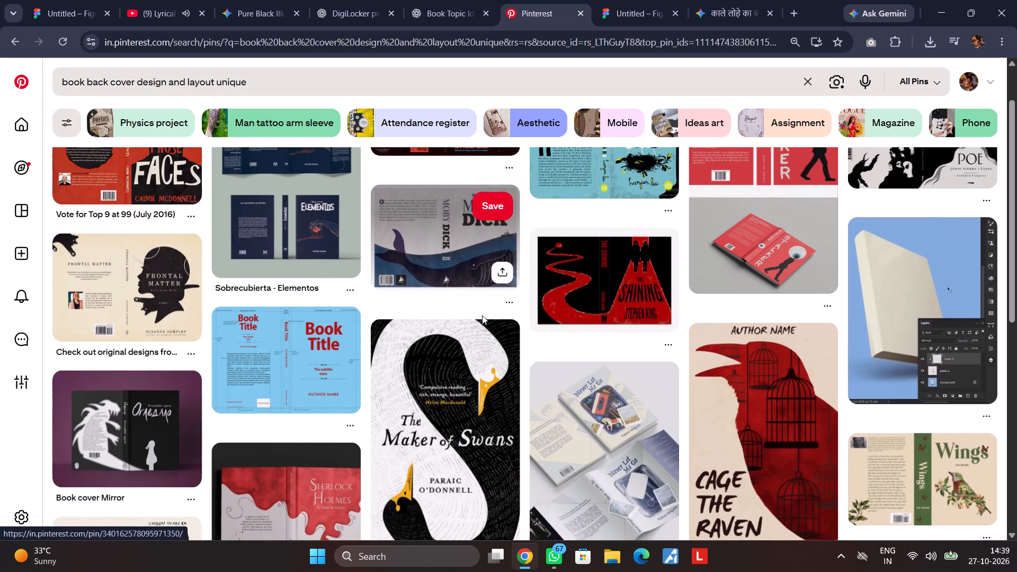
pyautogui.scroll(3, 478, 313)
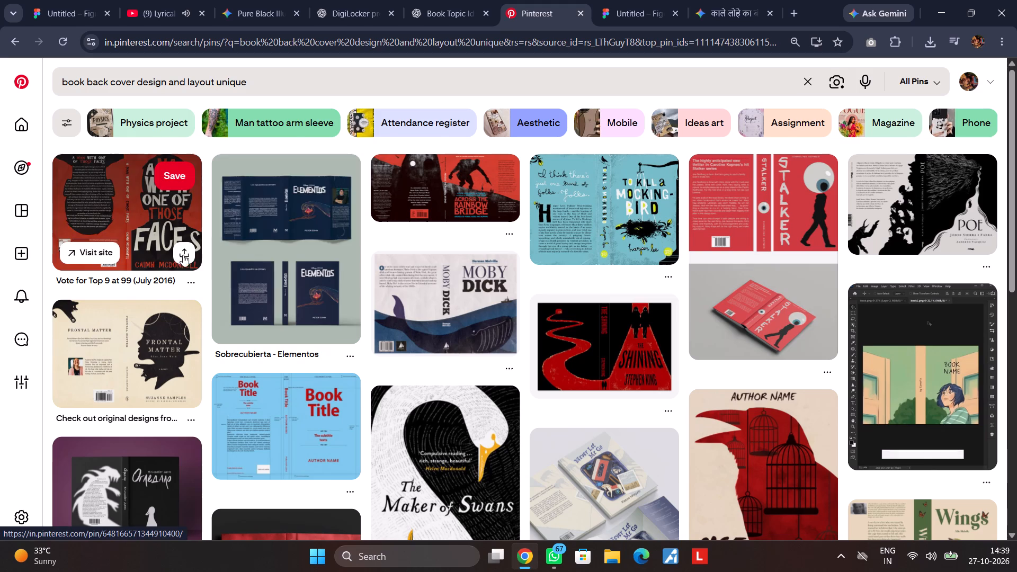
pyautogui.click(632, 11)
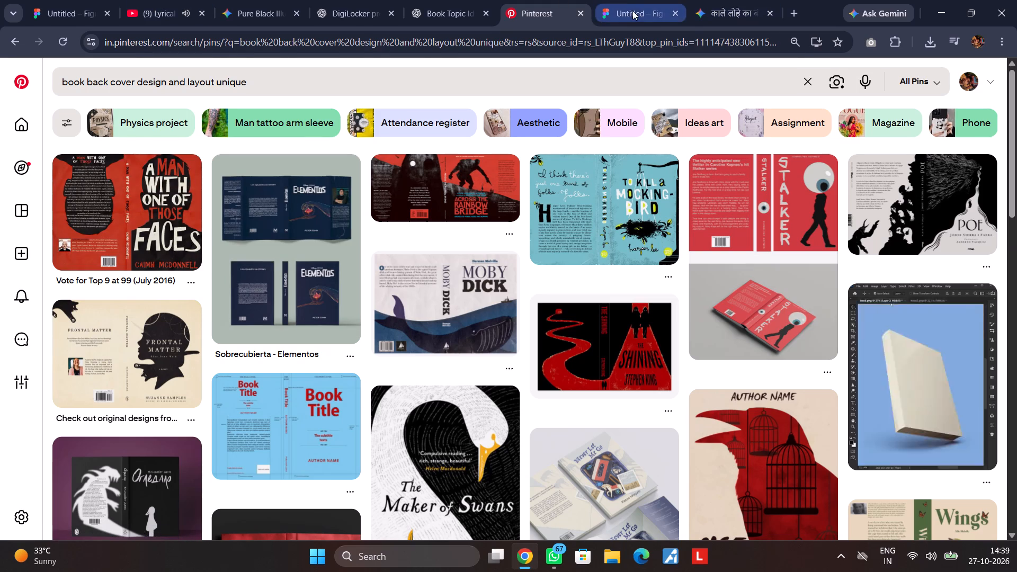
pyautogui.click(653, 333)
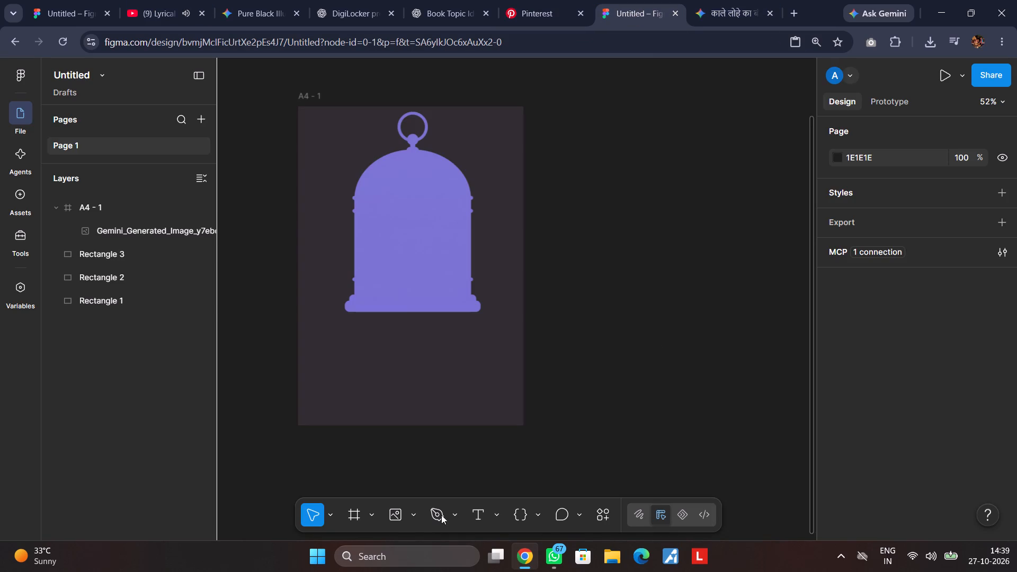
pyautogui.click(417, 516)
pyautogui.click(460, 486)
pyautogui.click(53, 111)
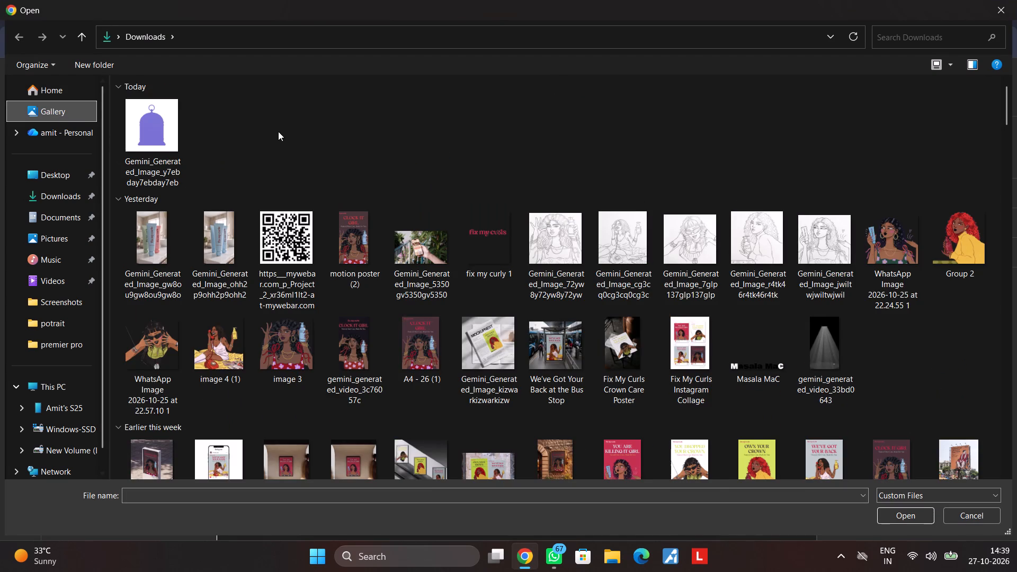
pyautogui.click(138, 107)
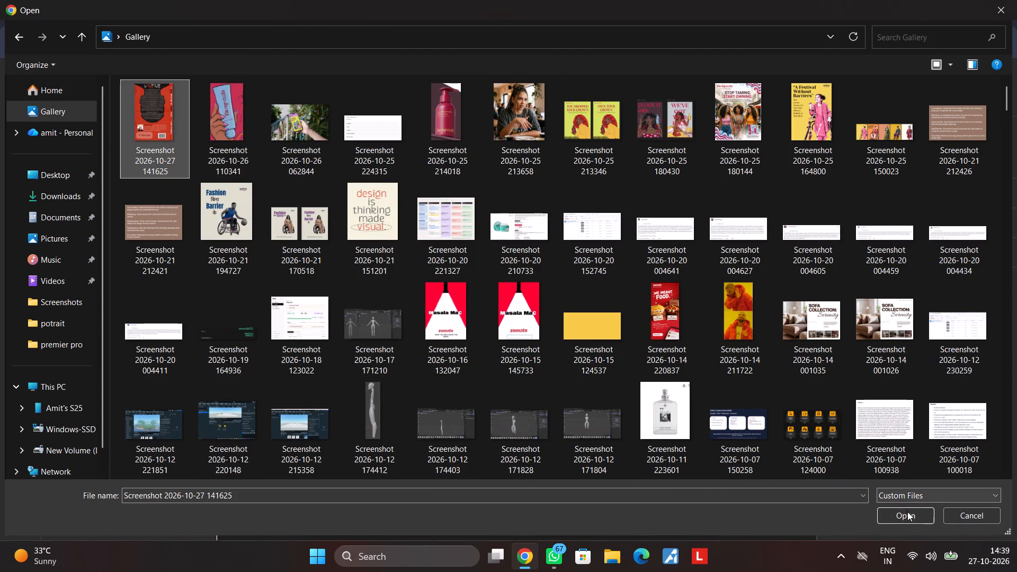
pyautogui.click(907, 513)
pyautogui.click(700, 267)
# Move the red book-cover reference next to the A4 frame, level with its top, and enlarge it to nearly the frame's height.
pyautogui.moveTo(724, 266); pyautogui.dragTo(699, 208)
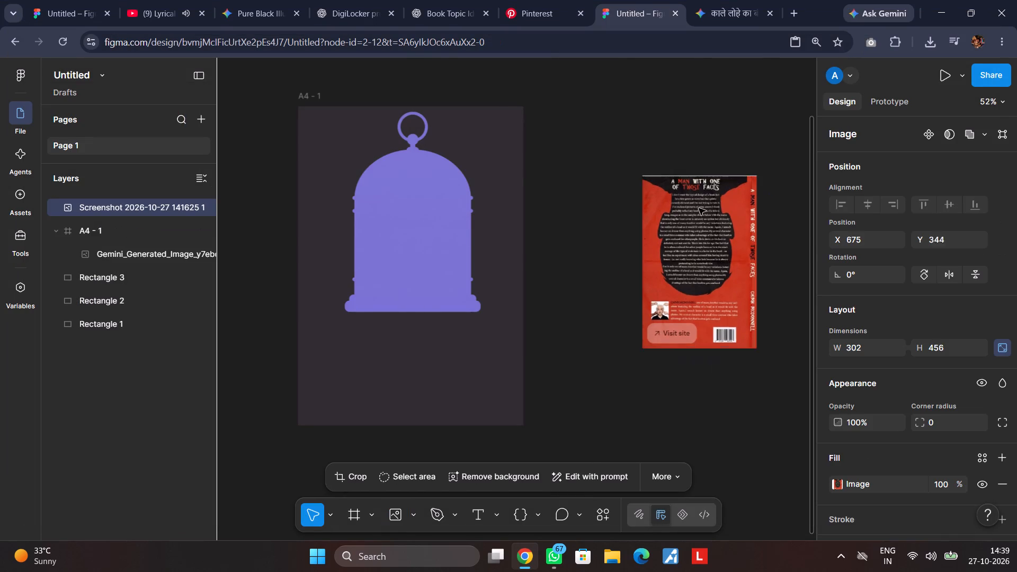
pyautogui.moveTo(699, 208); pyautogui.dragTo(623, 189)
pyautogui.moveTo(660, 279); pyautogui.dragTo(734, 360)
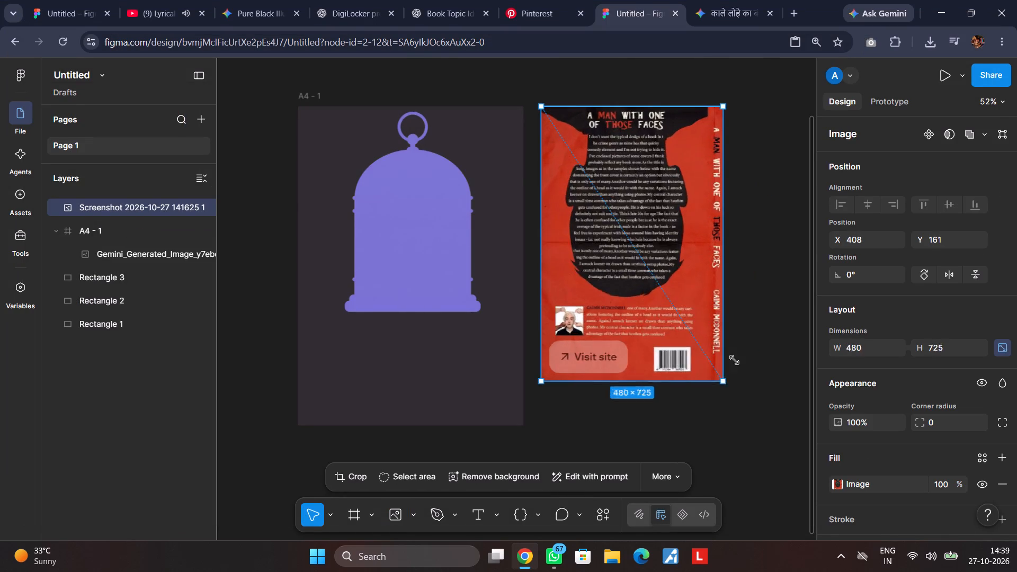
pyautogui.moveTo(734, 360); pyautogui.dragTo(752, 391)
pyautogui.click(770, 356)
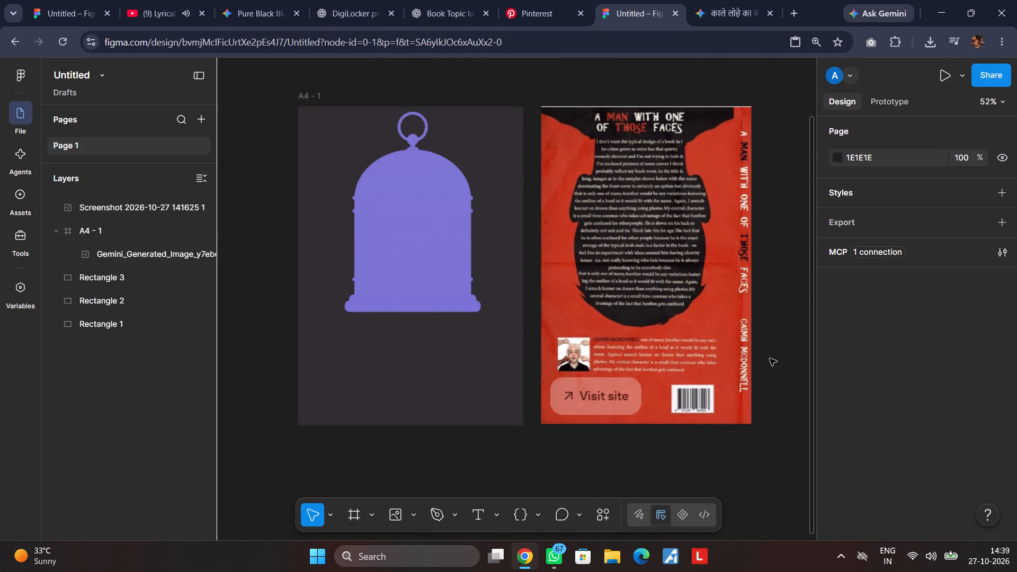
# Enlarge the birdcage to 395 × 591 and raise it past the frame's top edge, horizontally centred at X 100, Y -67.
pyautogui.hscroll(1, 770, 359)
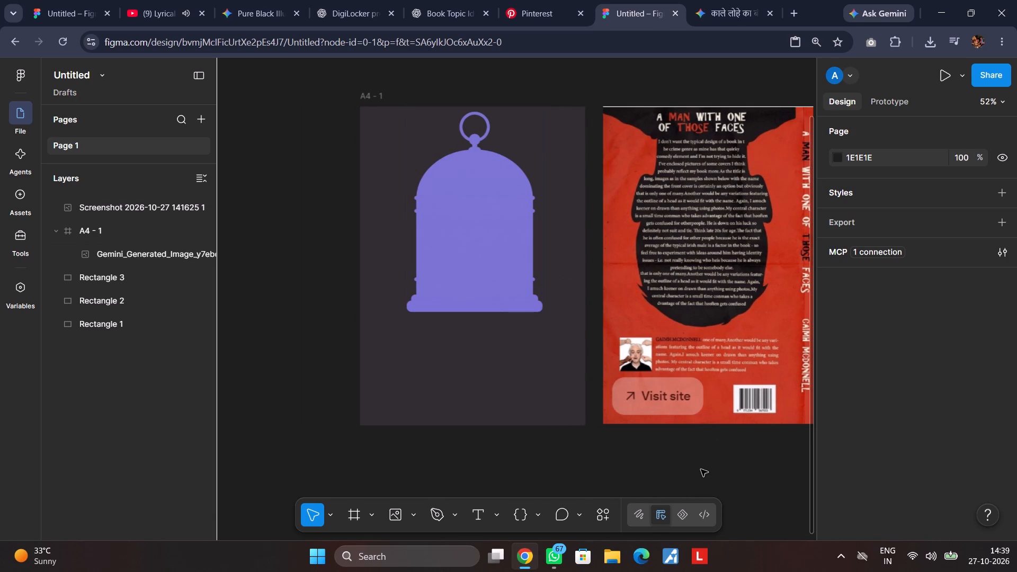
pyautogui.hscroll(-1, 701, 469)
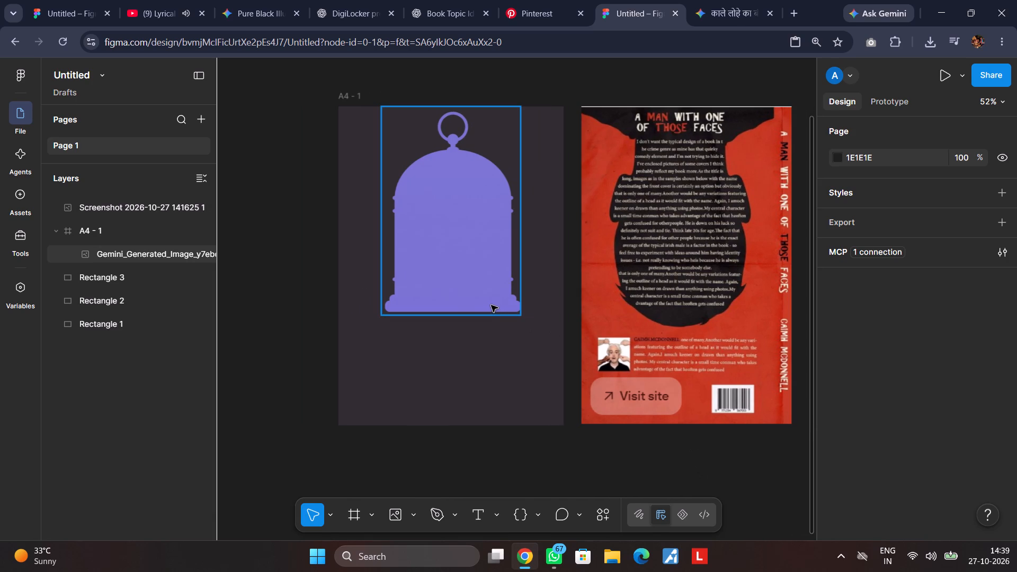
pyautogui.scroll(1, 491, 305)
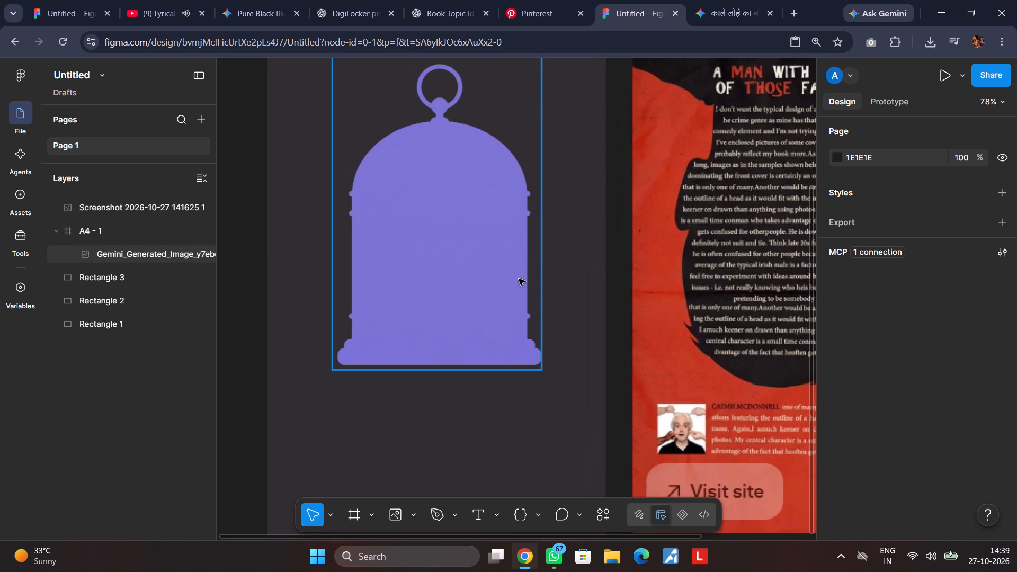
pyautogui.click(497, 288)
pyautogui.moveTo(543, 369); pyautogui.dragTo(557, 380)
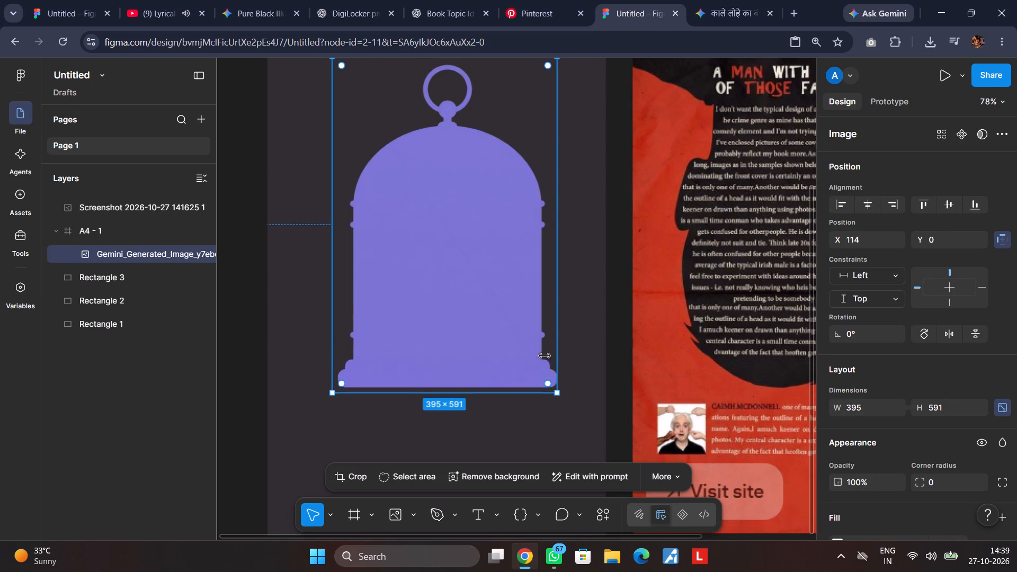
pyautogui.moveTo(511, 321); pyautogui.dragTo(507, 303)
pyautogui.scroll(1, 507, 303)
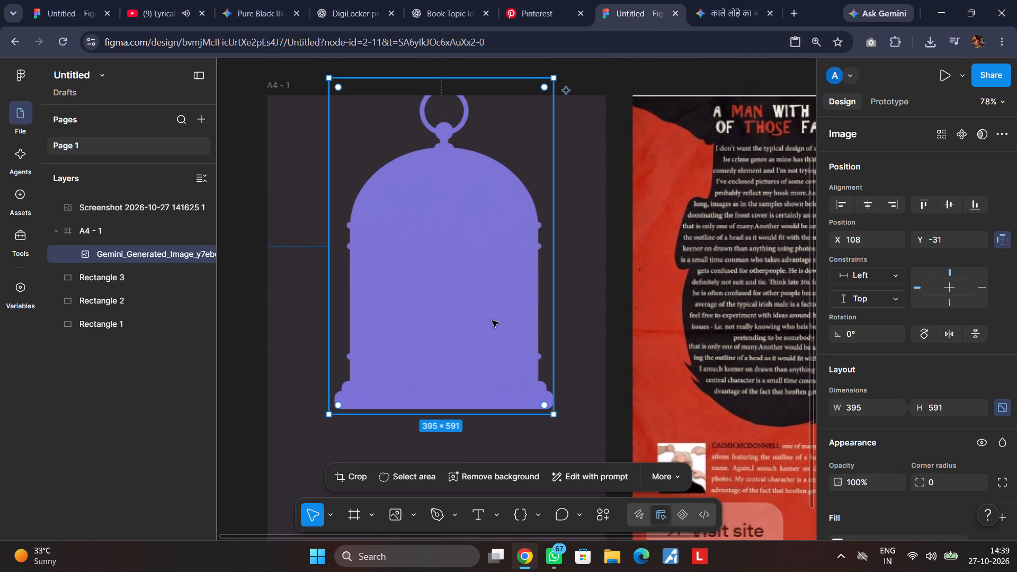
pyautogui.moveTo(495, 325); pyautogui.dragTo(493, 305)
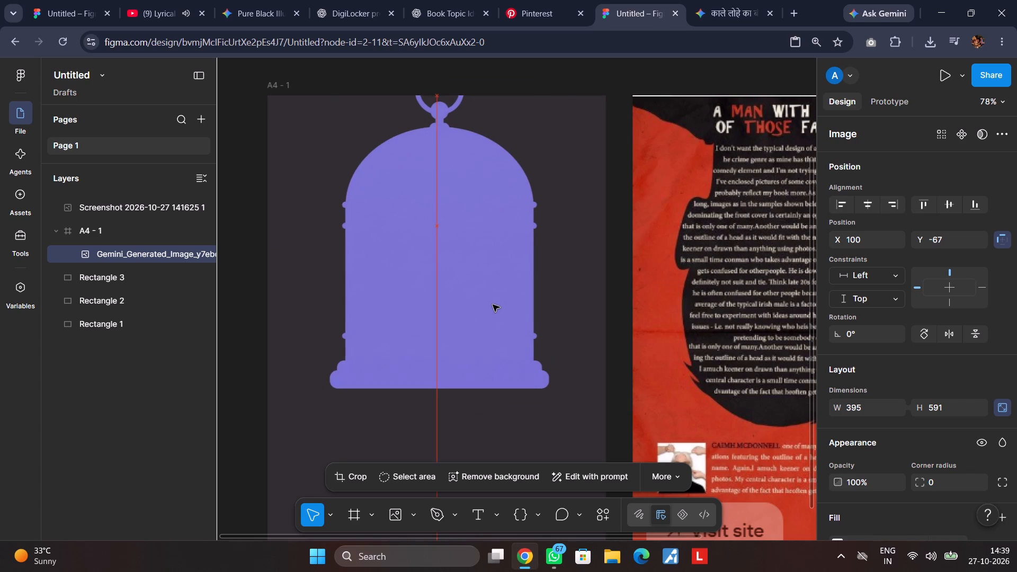
pyautogui.moveTo(493, 305); pyautogui.dragTo(493, 305)
pyautogui.click(863, 204)
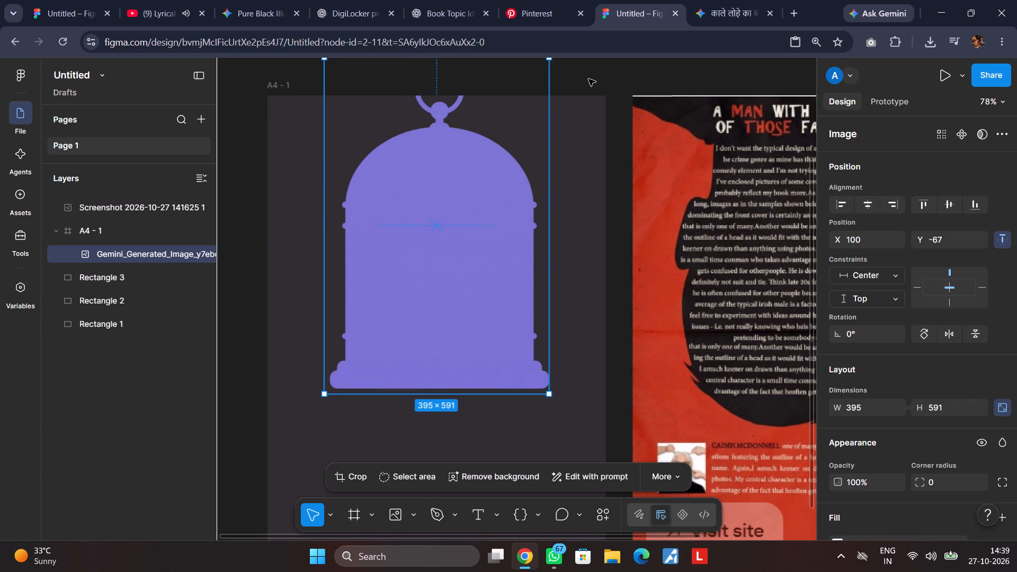
pyautogui.click(588, 79)
# Enlarge the birdcage further to 426 × 639 and centre it horizontally in the A4 frame at X 84.
pyautogui.click(499, 303)
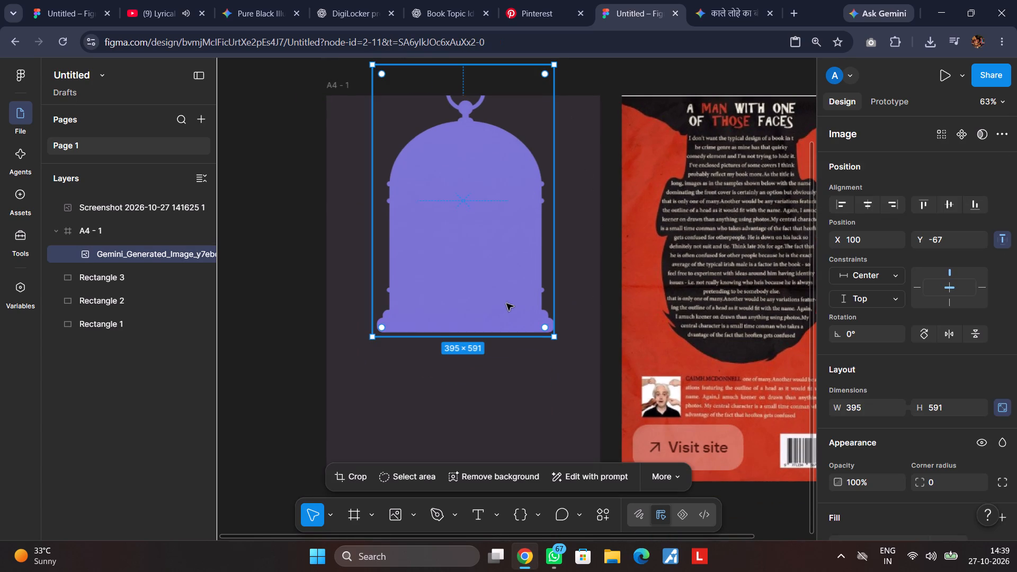
pyautogui.moveTo(554, 339); pyautogui.dragTo(567, 354)
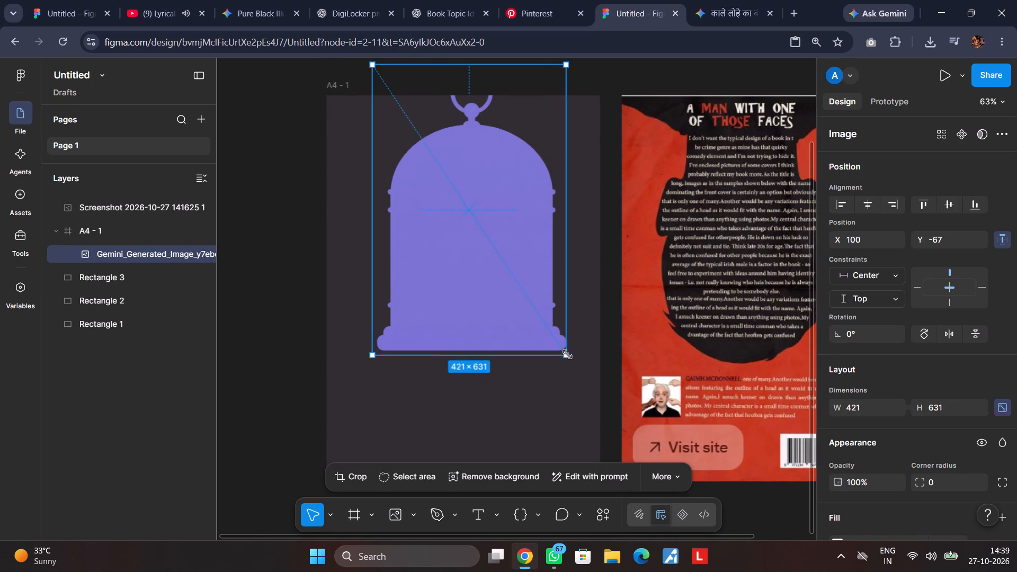
pyautogui.moveTo(567, 354); pyautogui.dragTo(569, 358)
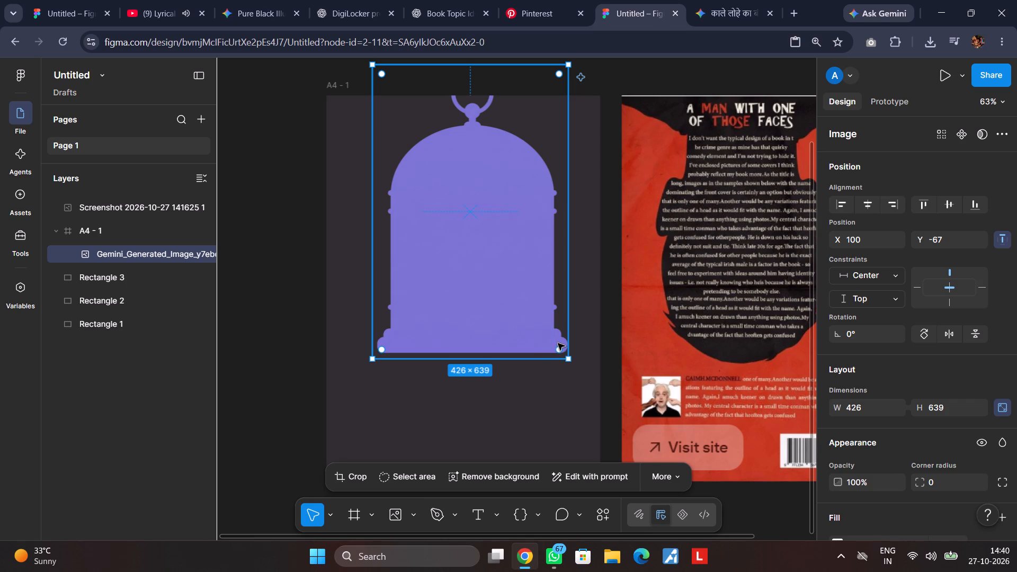
pyautogui.click(870, 200)
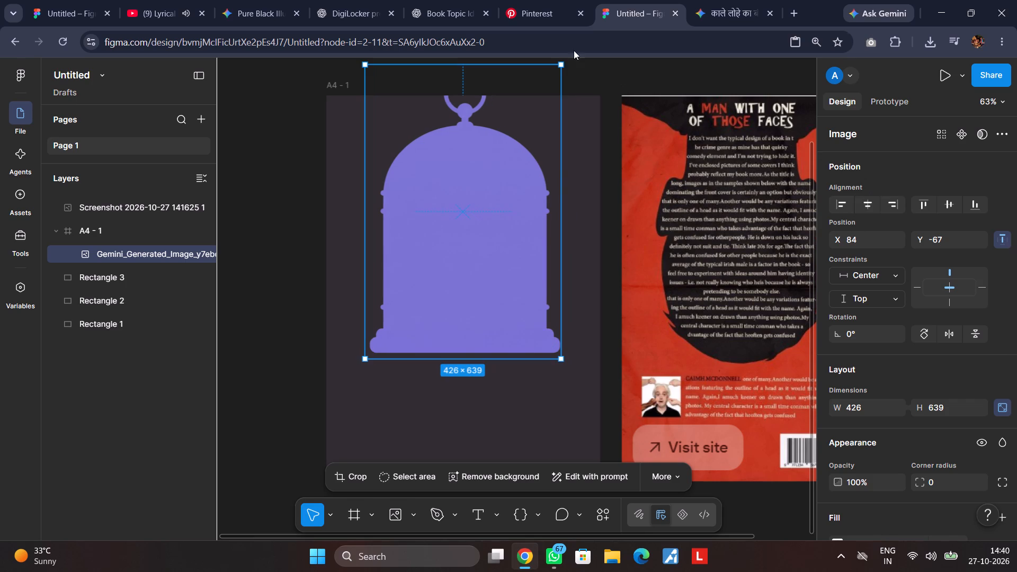
pyautogui.click(580, 68)
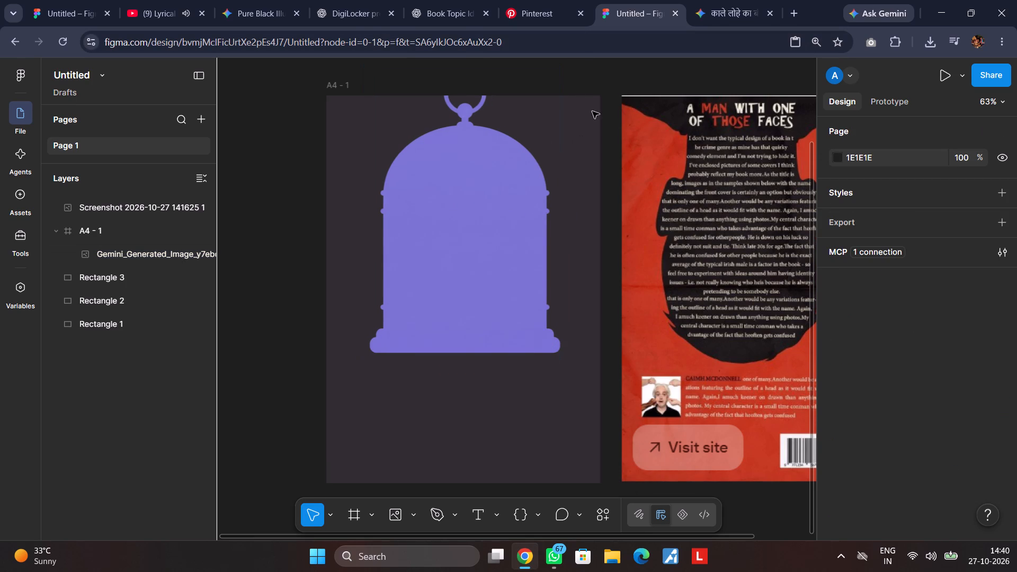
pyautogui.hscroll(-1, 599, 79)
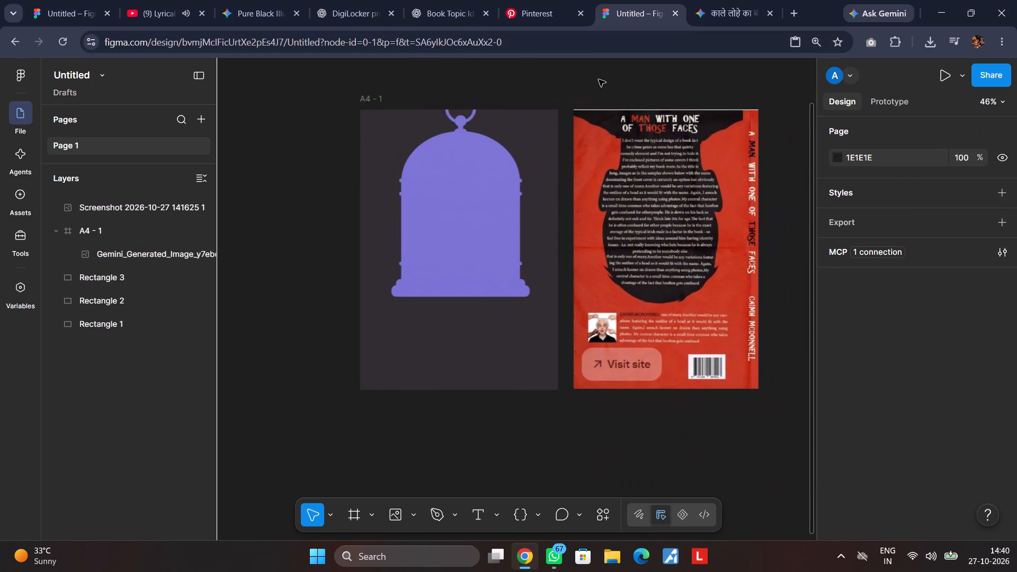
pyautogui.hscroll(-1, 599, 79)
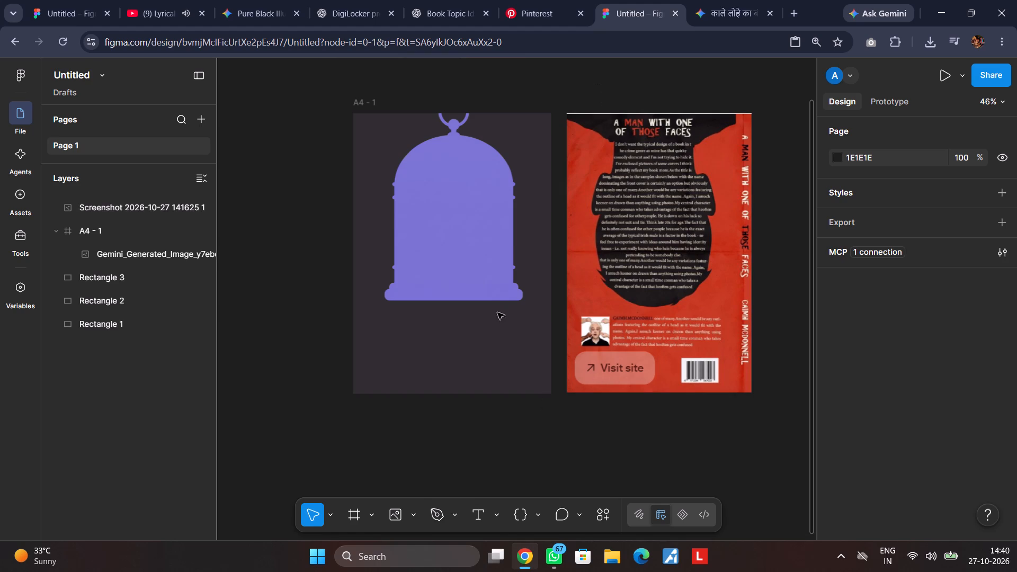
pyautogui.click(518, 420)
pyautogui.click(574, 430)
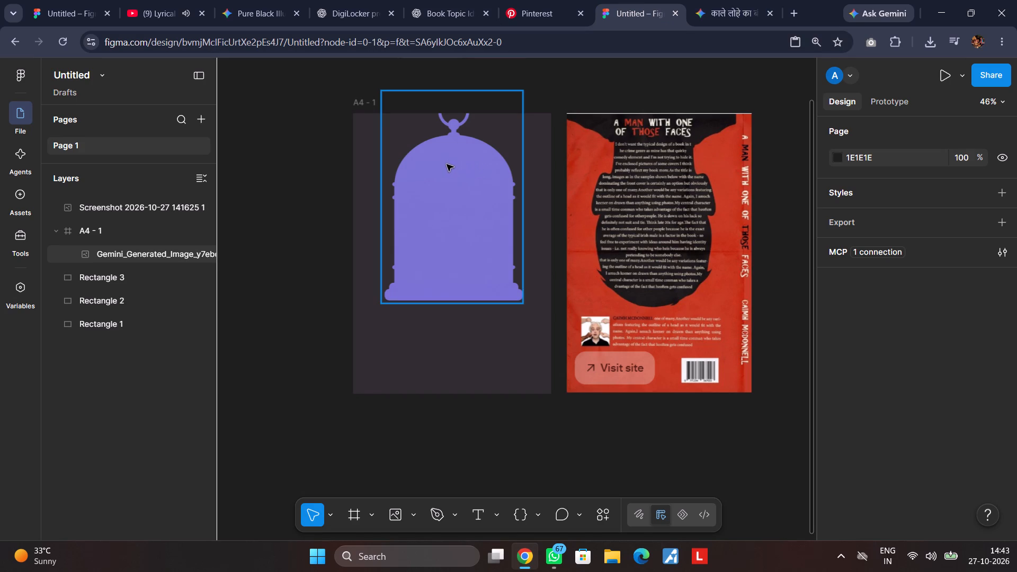
pyautogui.click(474, 515)
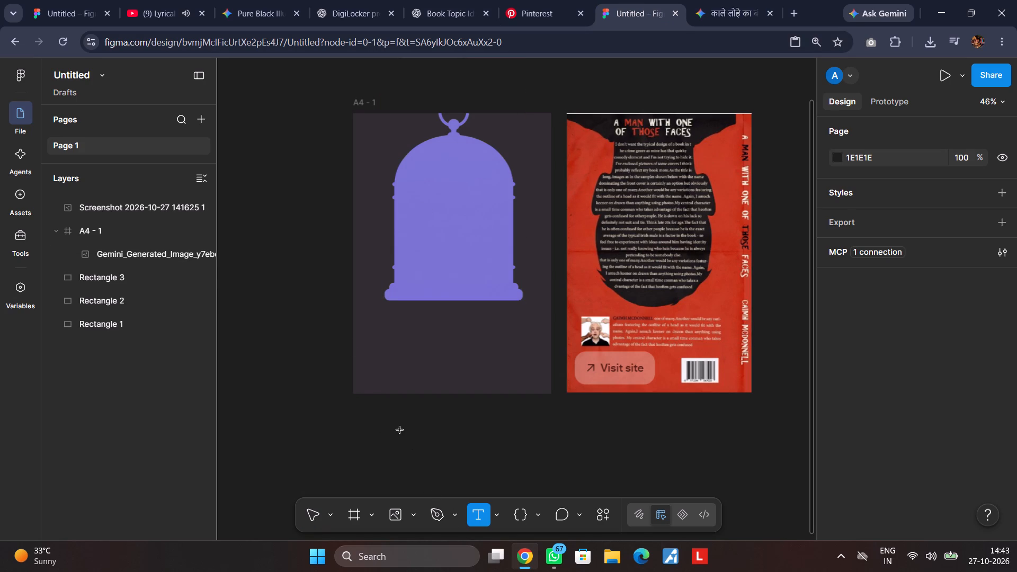
pyautogui.click(400, 430)
pyautogui.hotkey('ctrl', 'v')
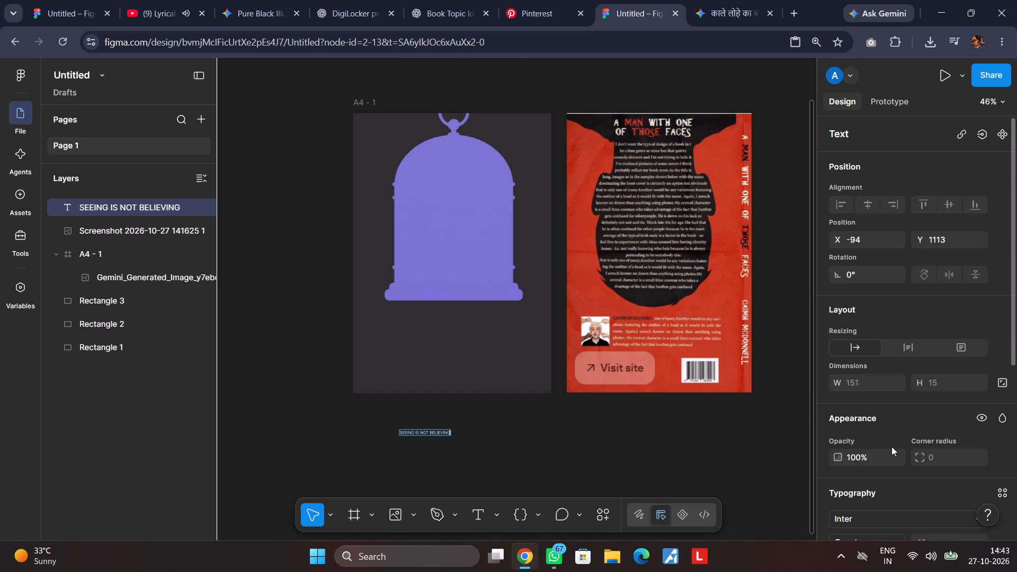
# Try font size 24 on the SEEING IS NOT BELIEVING heading, then settle on size 20.
pyautogui.scroll(-6, 870, 424)
pyautogui.click(970, 260)
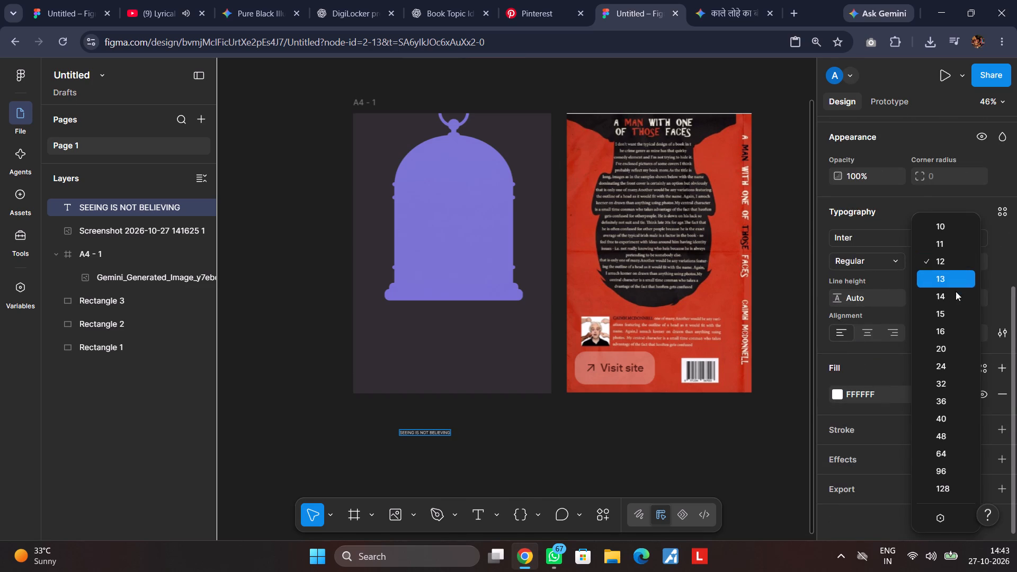
pyautogui.click(947, 366)
pyautogui.click(445, 469)
pyautogui.click(981, 259)
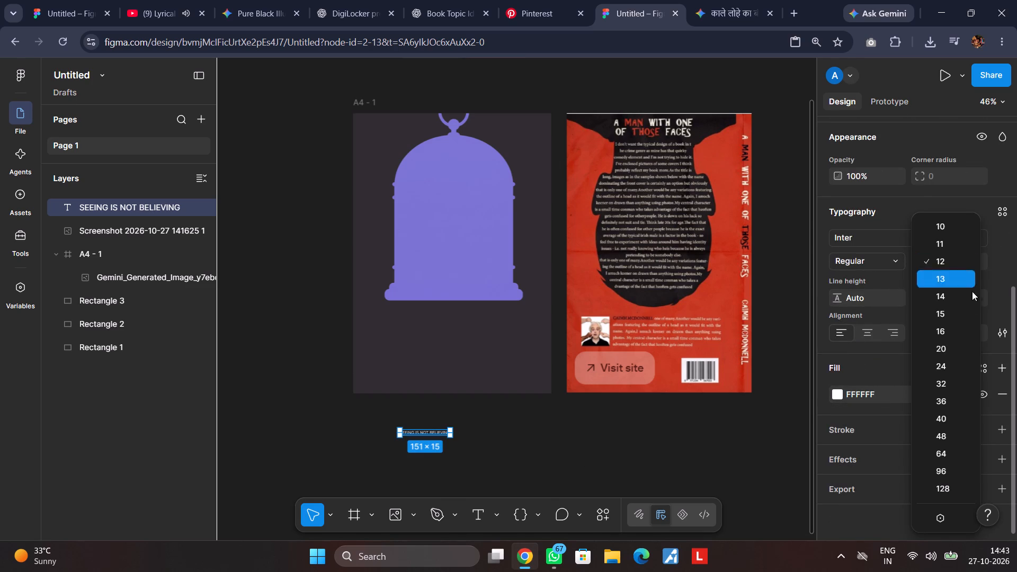
pyautogui.click(947, 353)
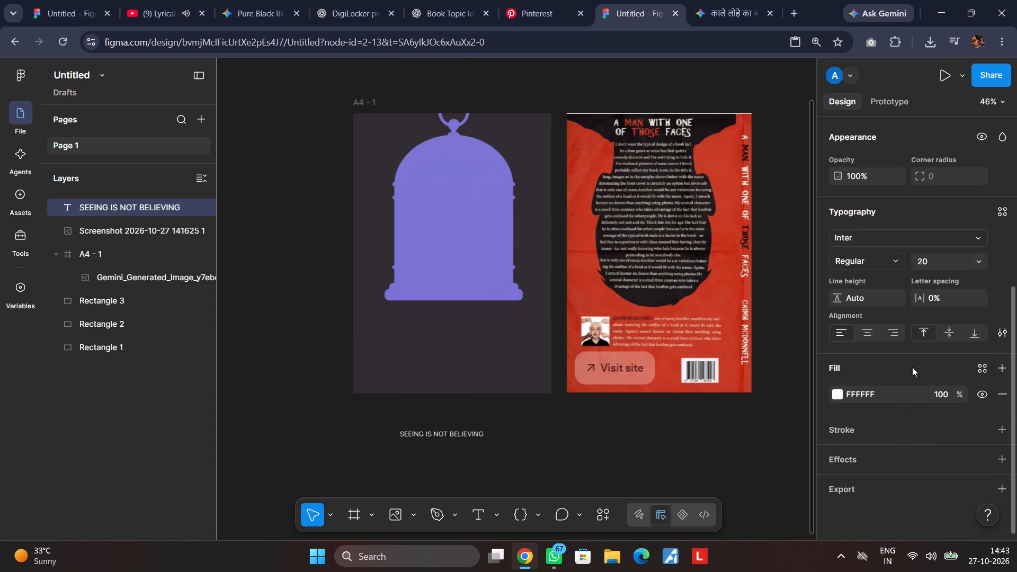
pyautogui.click(569, 422)
# Move the heading into the birdcage's dome in the A4 frame, horizontally centred on the cage.
pyautogui.moveTo(467, 437); pyautogui.dragTo(478, 163)
# Set the heading's font weight to Semi Bold, trying Medium first.
pyautogui.scroll(-7, 908, 370)
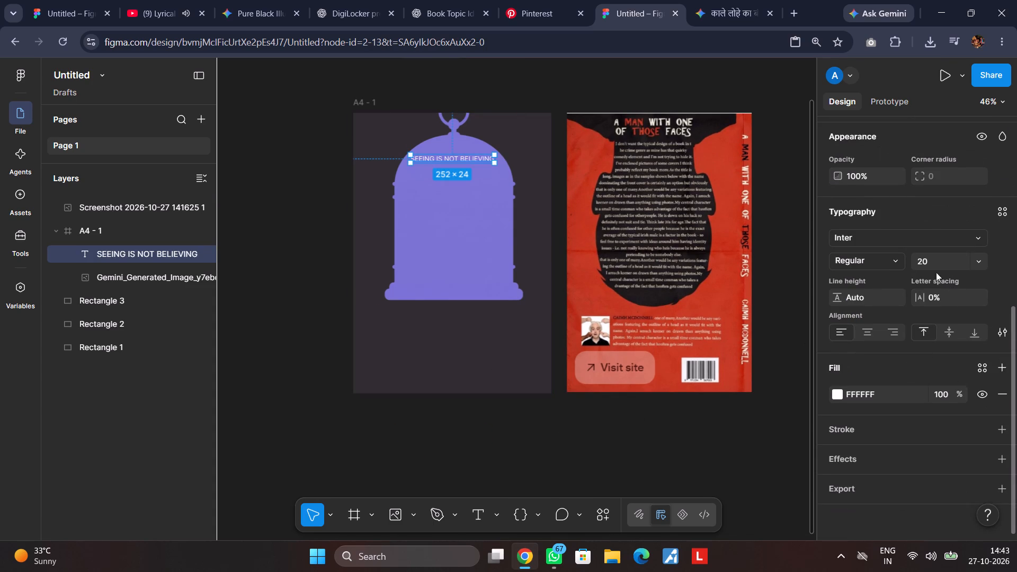
pyautogui.click(885, 257)
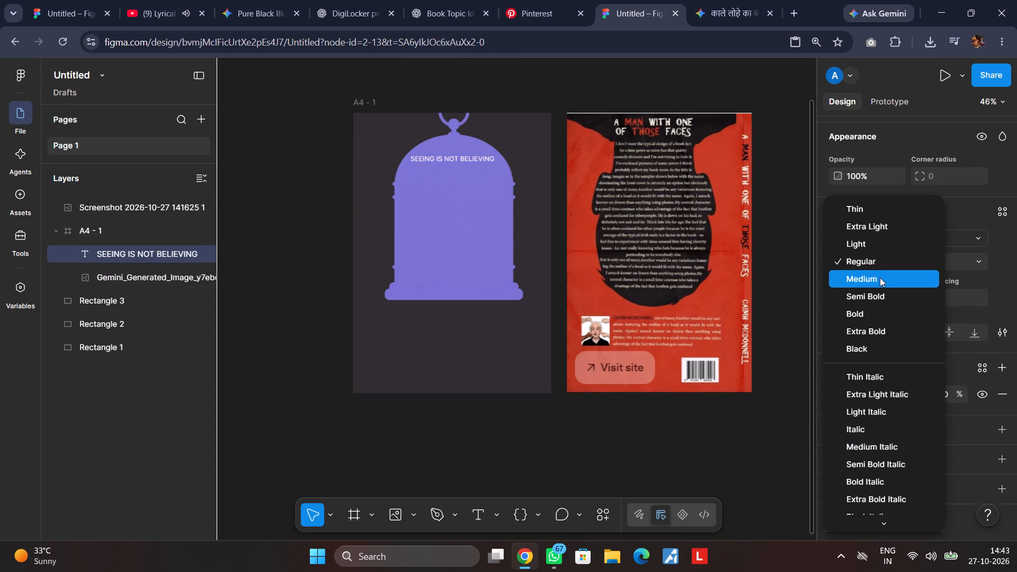
pyautogui.moveTo(880, 278); pyautogui.dragTo(880, 283)
pyautogui.click(869, 263)
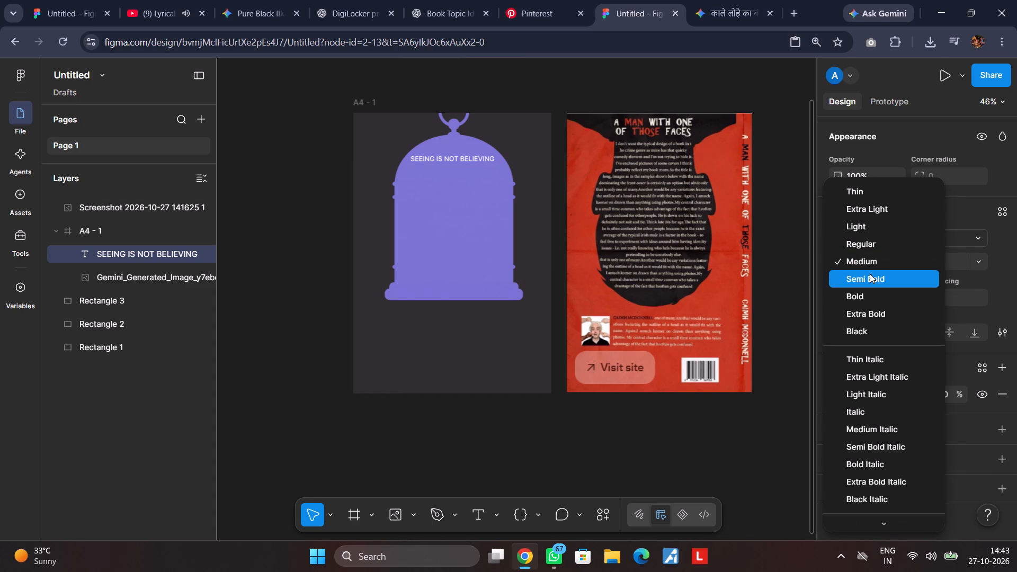
pyautogui.click(871, 278)
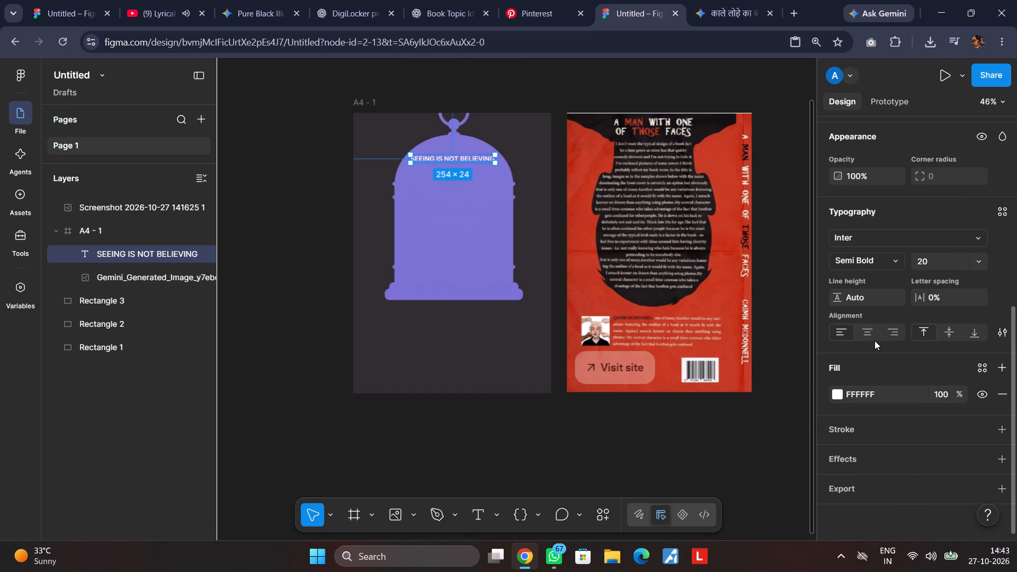
# Recolour the heading to red E53633 by sampling the red palette rectangle above the A4 frame.
pyautogui.click(840, 394)
pyautogui.scroll(4, 460, 303)
pyautogui.scroll(-1, 459, 317)
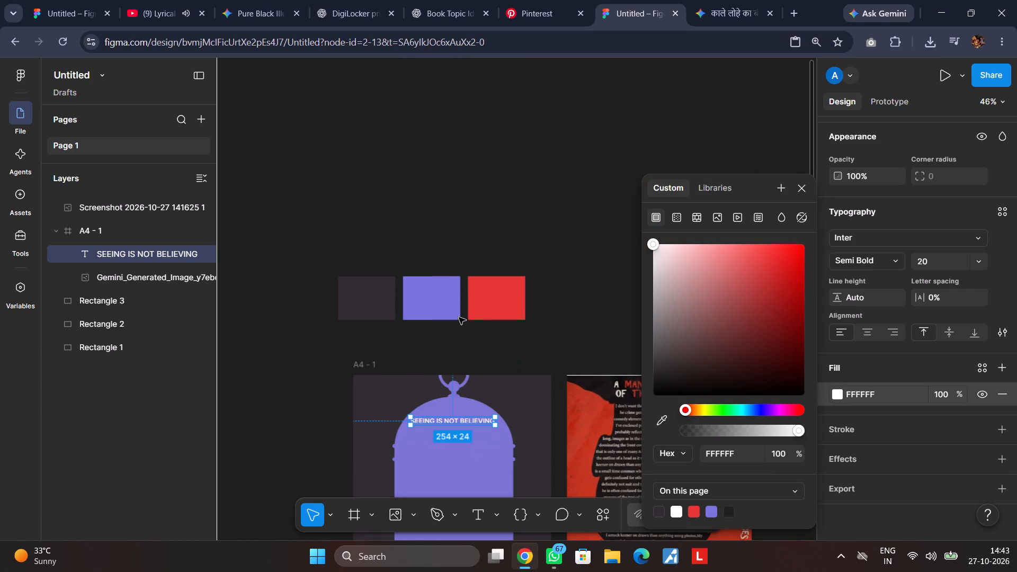
pyautogui.click(481, 299)
pyautogui.click(477, 417)
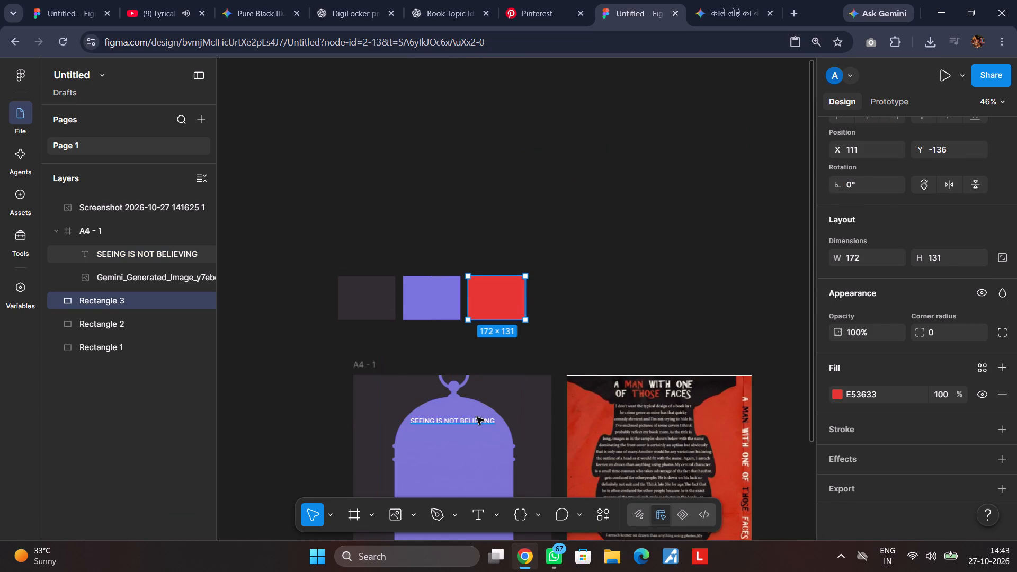
pyautogui.scroll(-3, 845, 424)
pyautogui.click(836, 448)
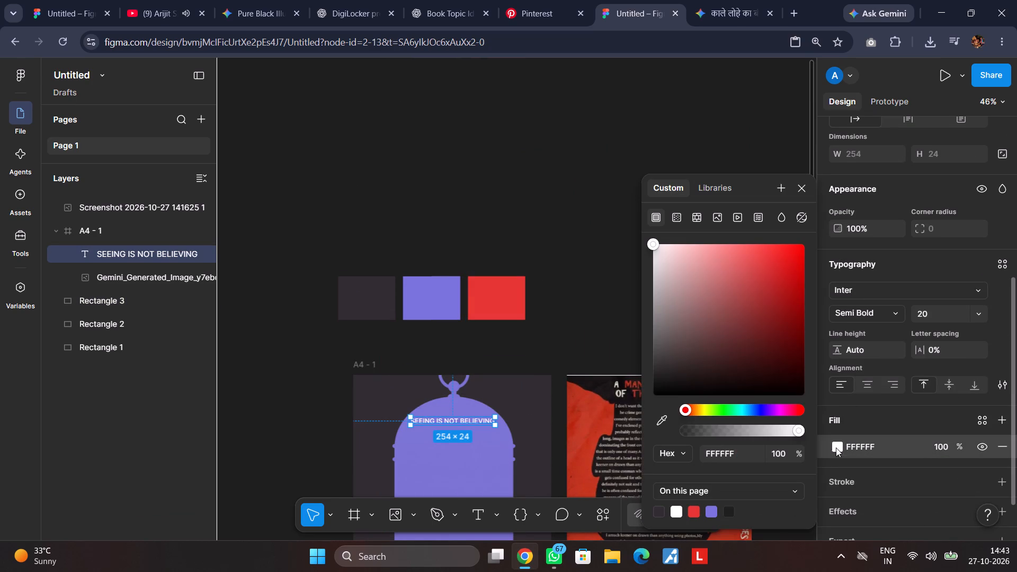
pyautogui.click(663, 423)
pyautogui.click(498, 301)
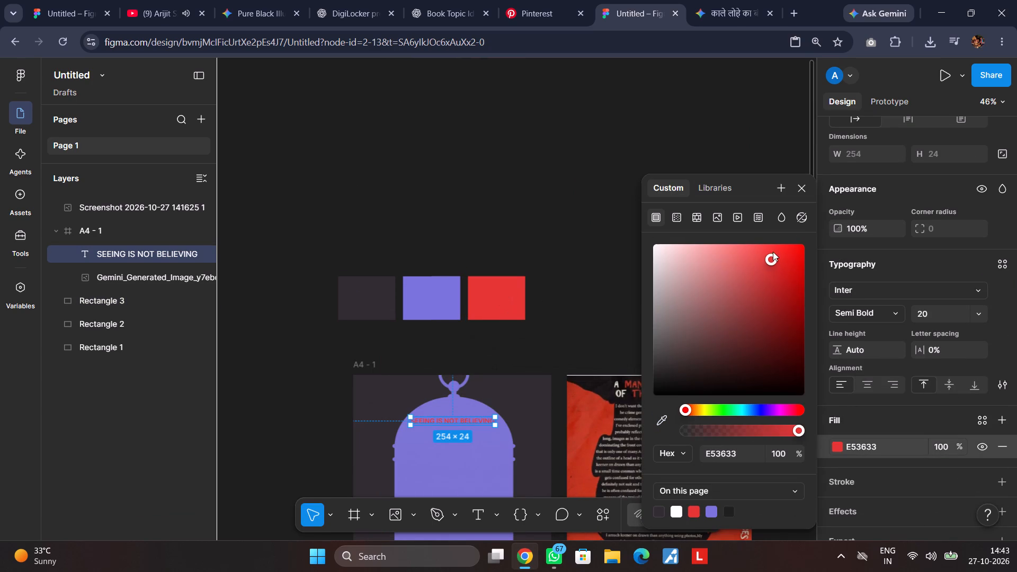
pyautogui.click(799, 190)
pyautogui.click(658, 276)
pyautogui.scroll(-3, 643, 290)
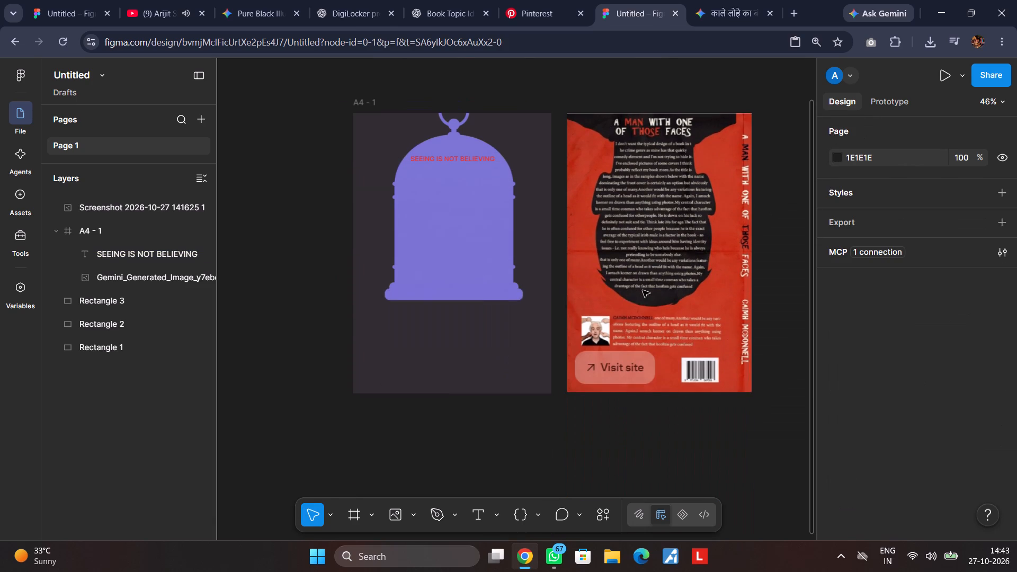
# Duplicate the red SEEING IS NOT BELIEVING heading directly below itself inside the birdcage and set the copy's font size to 16.
pyautogui.click(286, 297)
pyautogui.scroll(1, 345, 224)
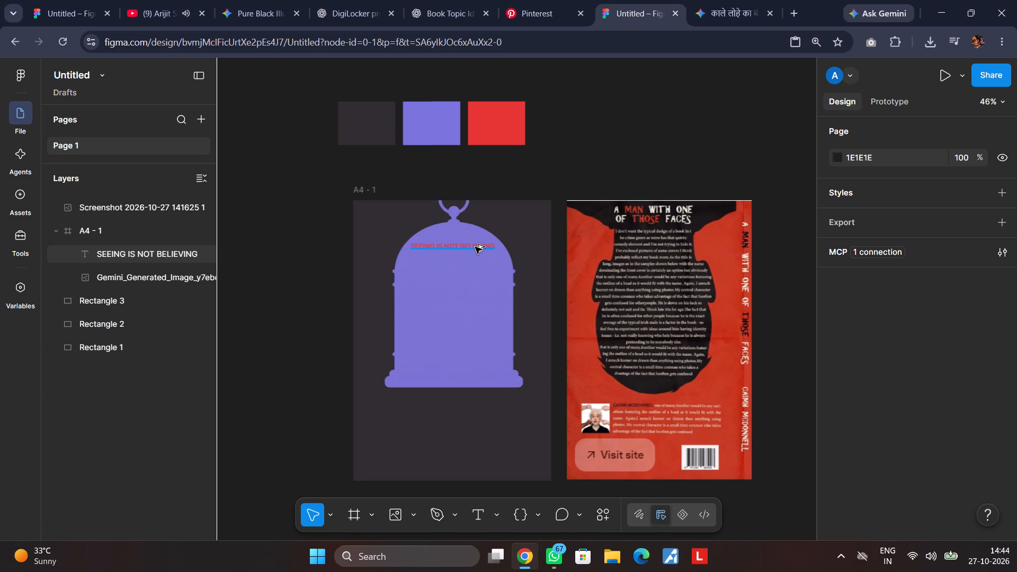
pyautogui.keyDown('alt'); pyautogui.moveTo(475, 247); pyautogui.dragTo(475, 263); pyautogui.keyUp('alt')
pyautogui.scroll(-3, 914, 390)
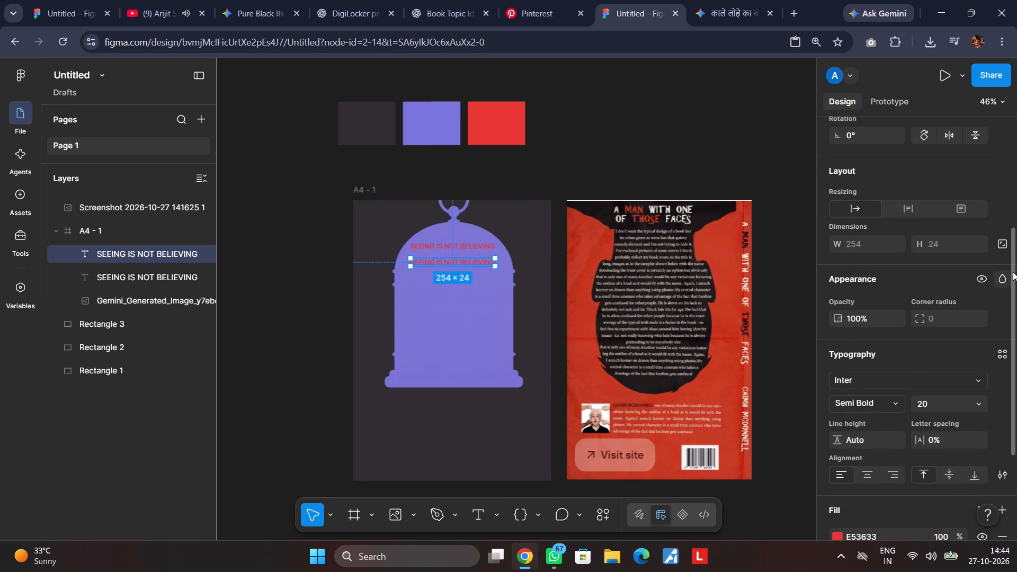
pyautogui.click(980, 405)
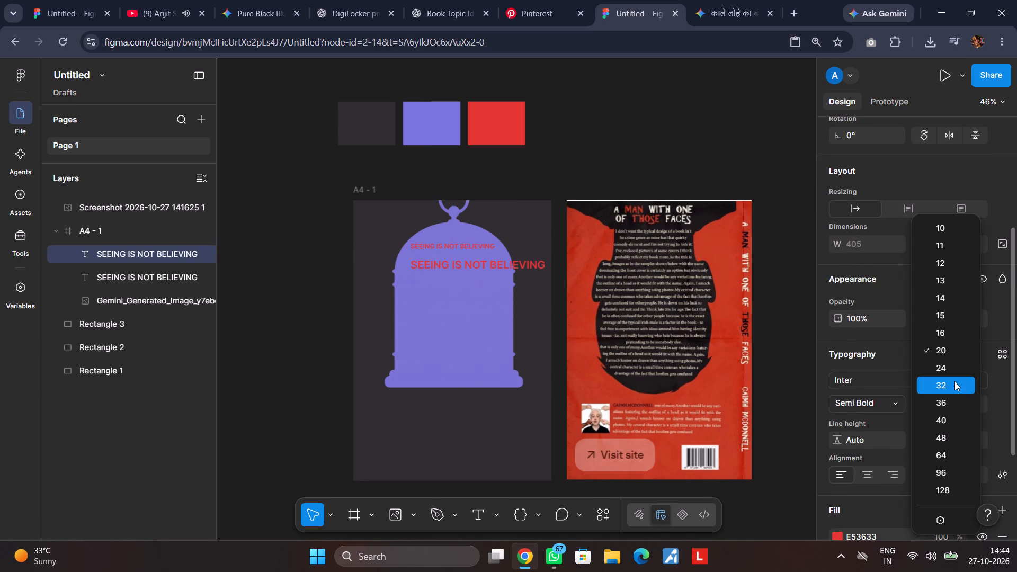
pyautogui.click(951, 332)
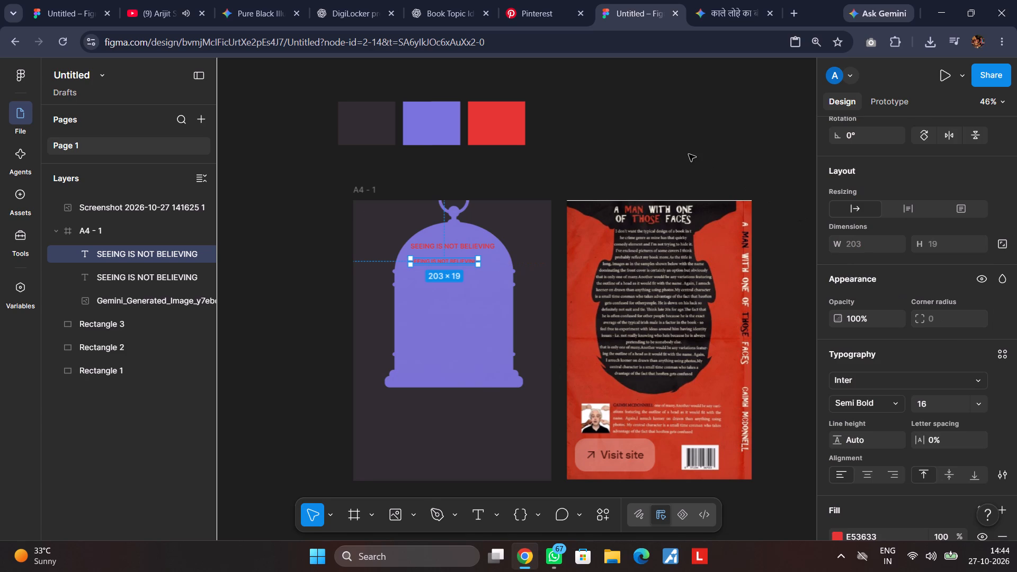
pyautogui.click(684, 150)
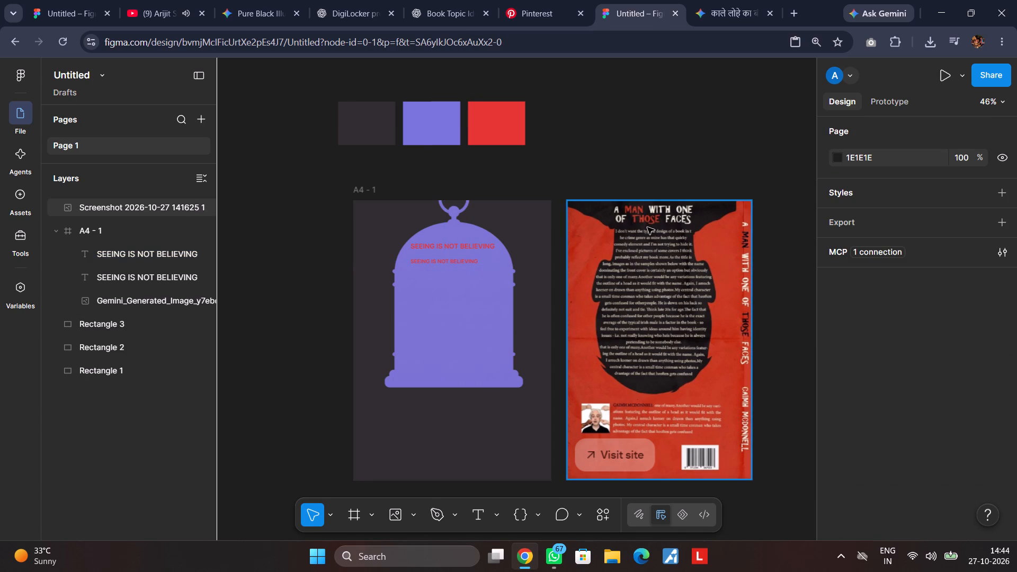
# Set the original heading's font size to 32 and narrow its text box to about 248 wide so it wraps onto two lines.
pyautogui.click(471, 246)
pyautogui.scroll(-6, 923, 326)
pyautogui.click(975, 262)
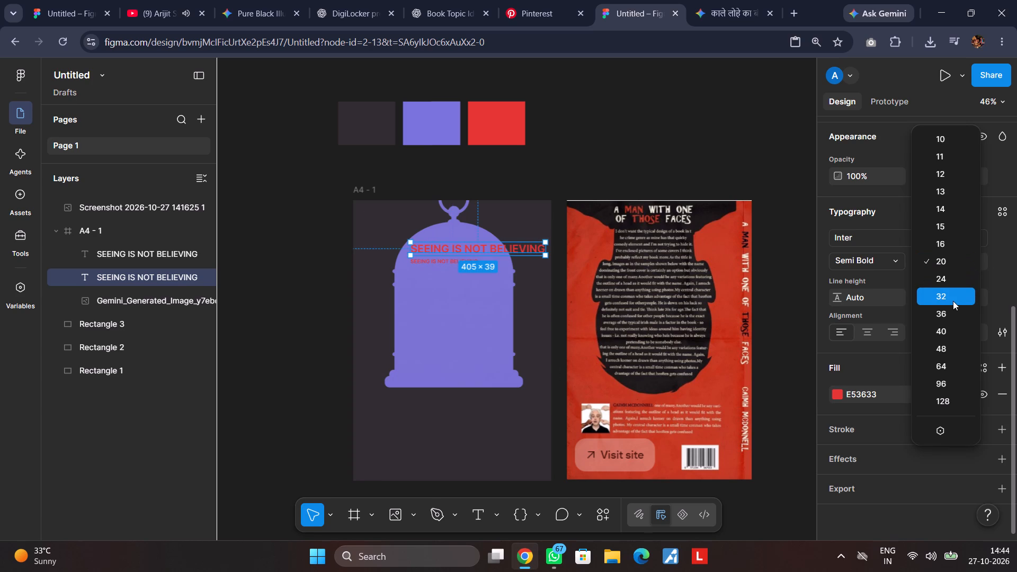
pyautogui.click(953, 301)
pyautogui.moveTo(547, 249); pyautogui.dragTo(541, 248)
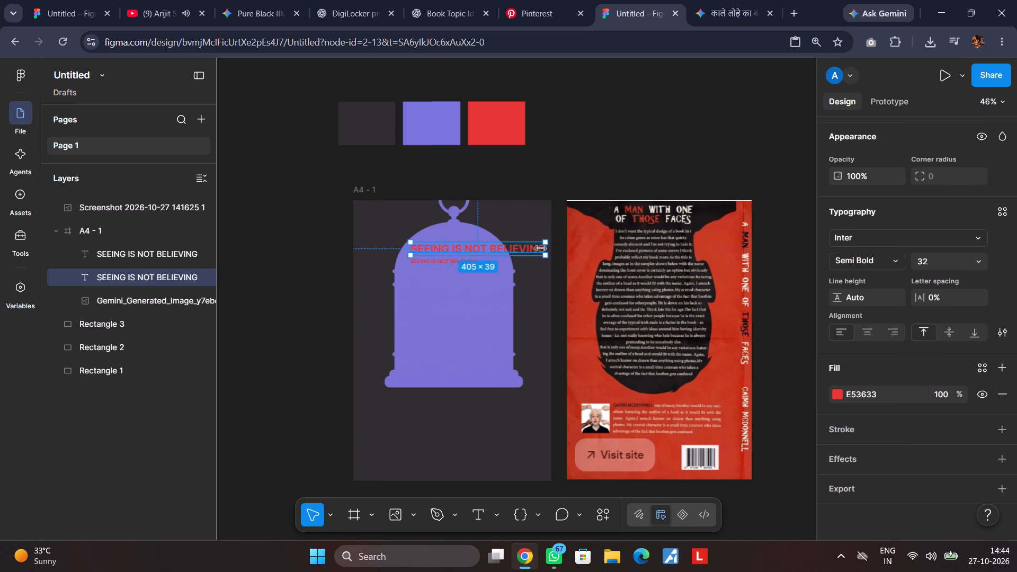
pyautogui.moveTo(541, 248); pyautogui.dragTo(493, 248)
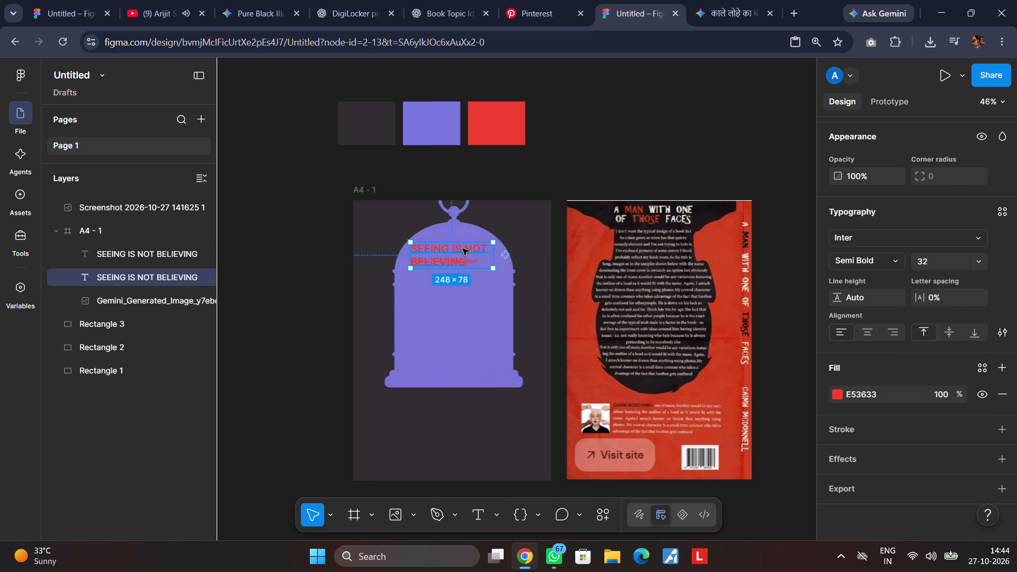
# Centre-align the two-line heading's text, move the small copy further down the cage, and reposition the heading in the dome above it.
pyautogui.moveTo(462, 248); pyautogui.dragTo(463, 224)
pyautogui.moveTo(463, 262); pyautogui.dragTo(466, 288)
pyautogui.click(463, 225)
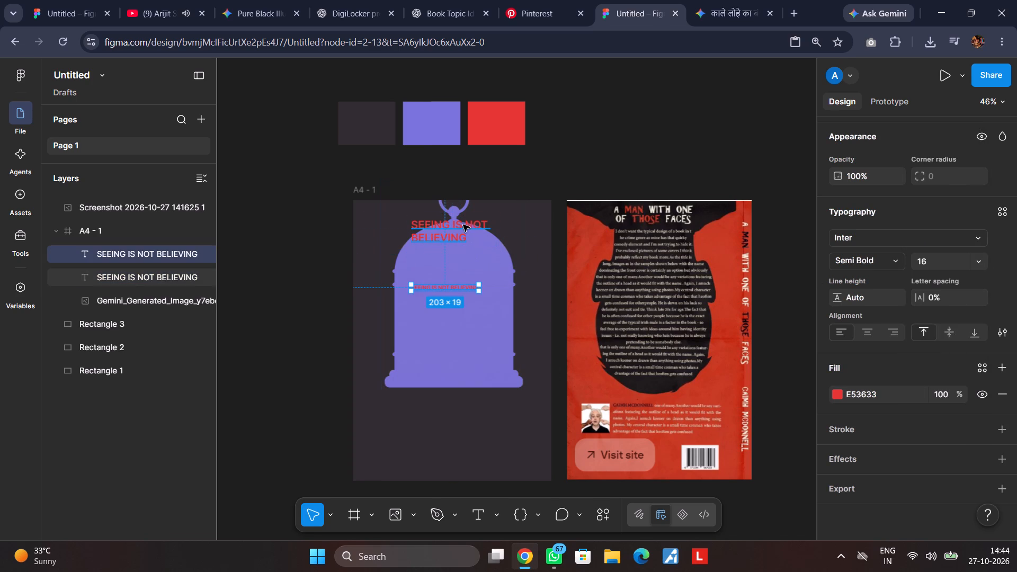
pyautogui.scroll(-5, 894, 402)
pyautogui.click(865, 330)
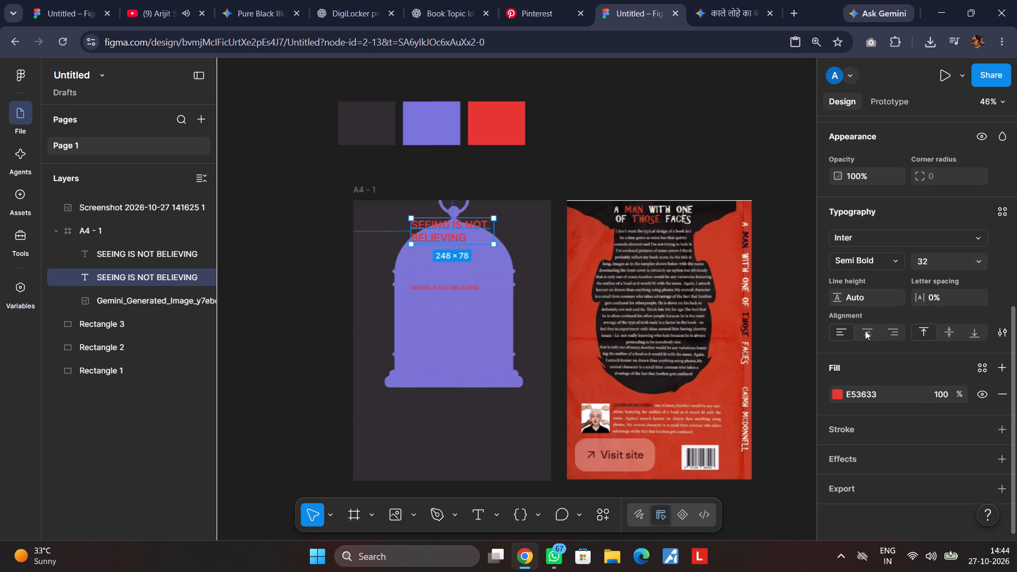
pyautogui.click(599, 138)
pyautogui.moveTo(468, 225); pyautogui.dragTo(469, 249)
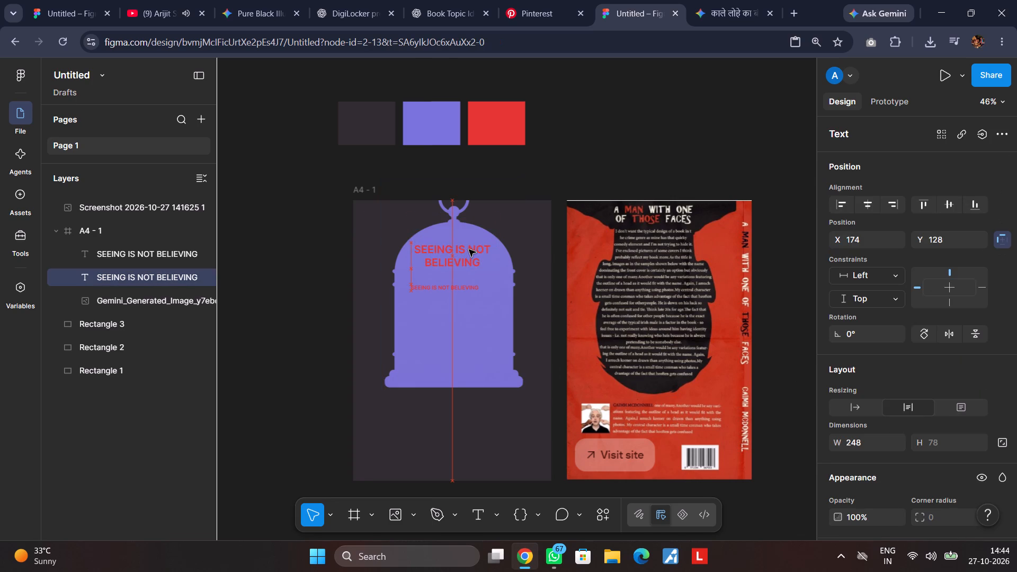
pyautogui.moveTo(469, 249); pyautogui.dragTo(469, 244)
pyautogui.click(657, 169)
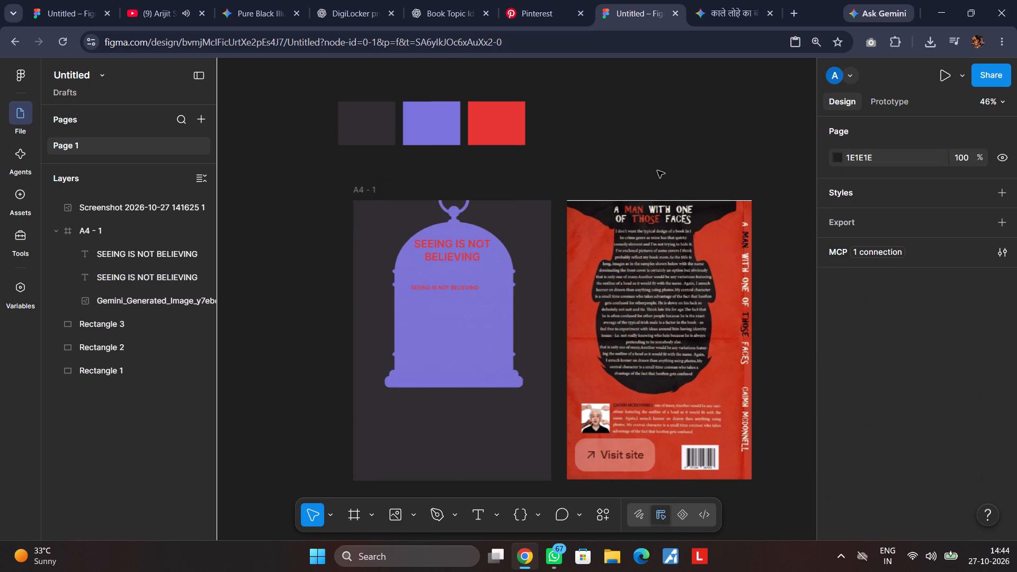
# Move the small text copy just below the heading, near the cage's left edge, at about X 141, Y 218.
pyautogui.moveTo(462, 289); pyautogui.dragTo(463, 283)
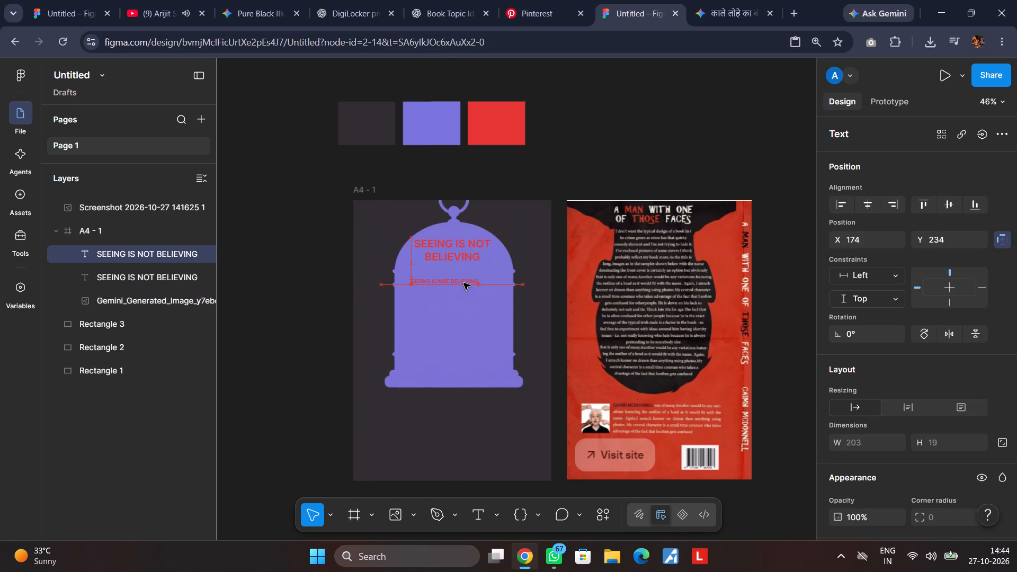
pyautogui.moveTo(463, 283); pyautogui.dragTo(455, 283)
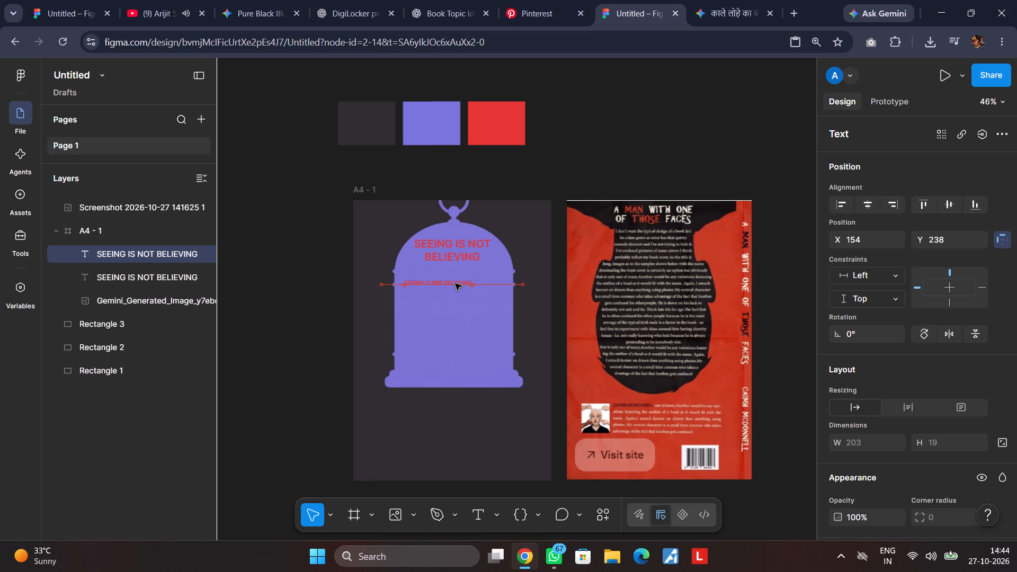
pyautogui.moveTo(455, 283); pyautogui.dragTo(451, 277)
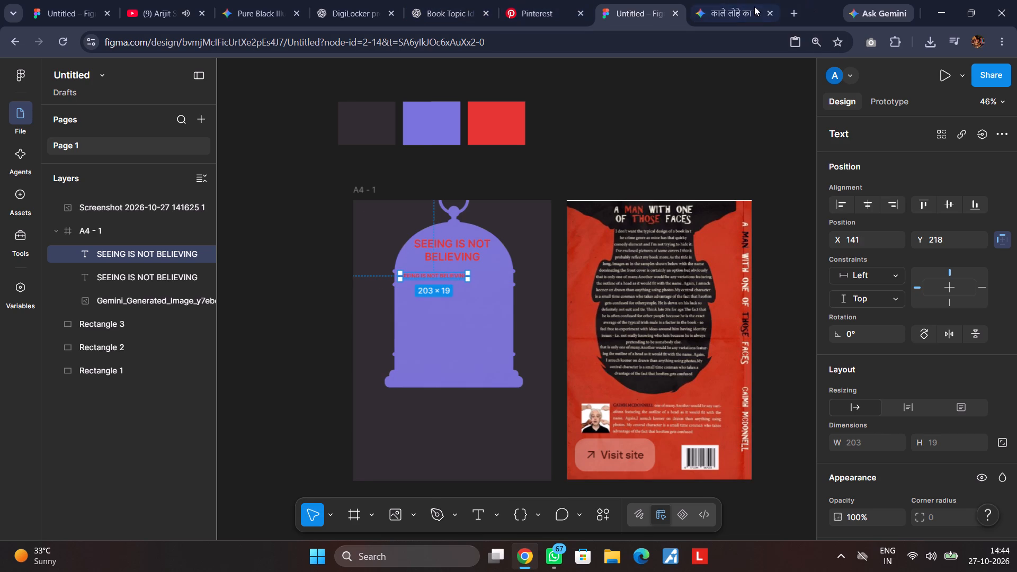
pyautogui.doubleClick(446, 276)
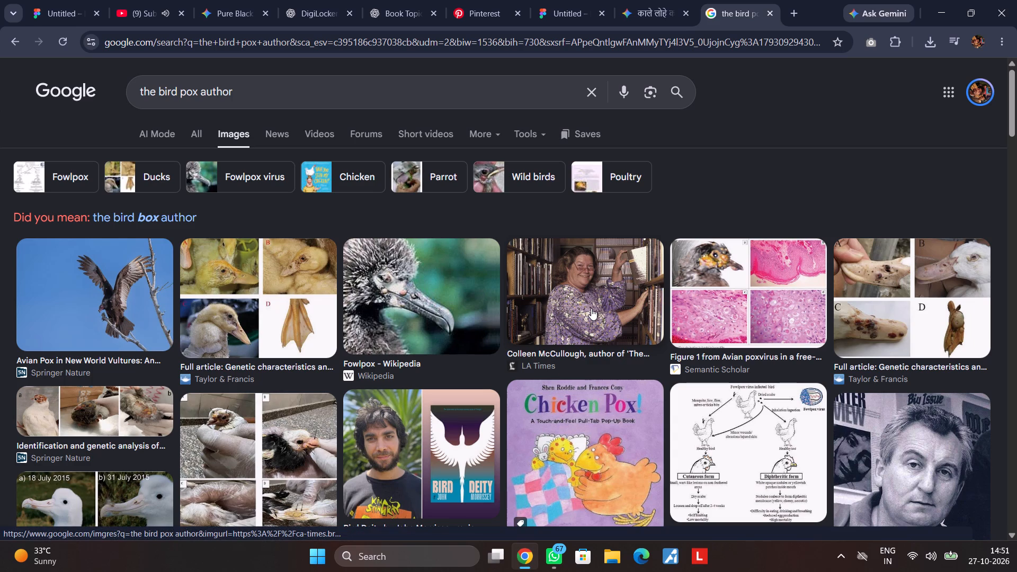
pyautogui.click(328, 97)
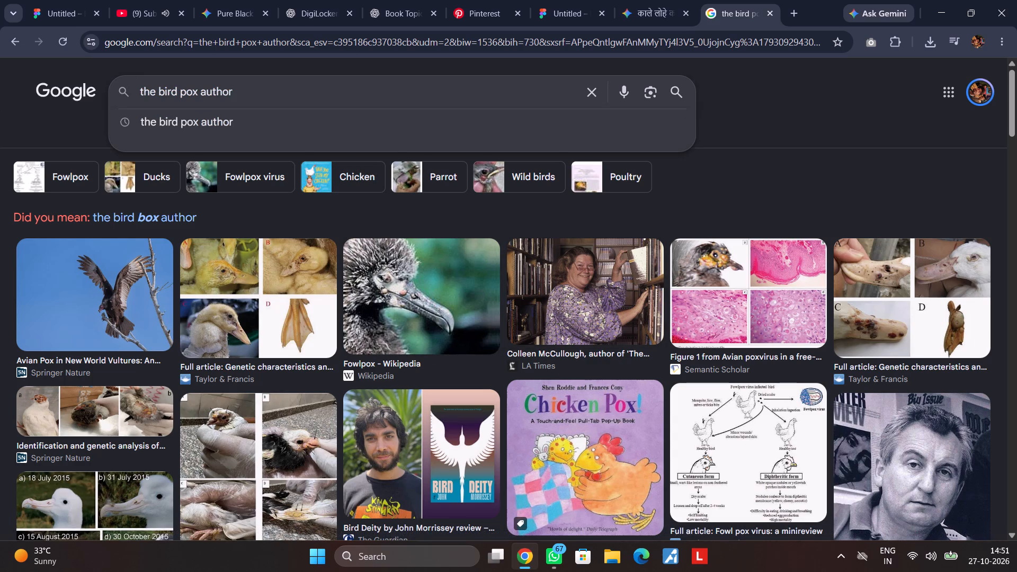
pyautogui.press('space')
pyautogui.write('image')
pyautogui.press('Return')
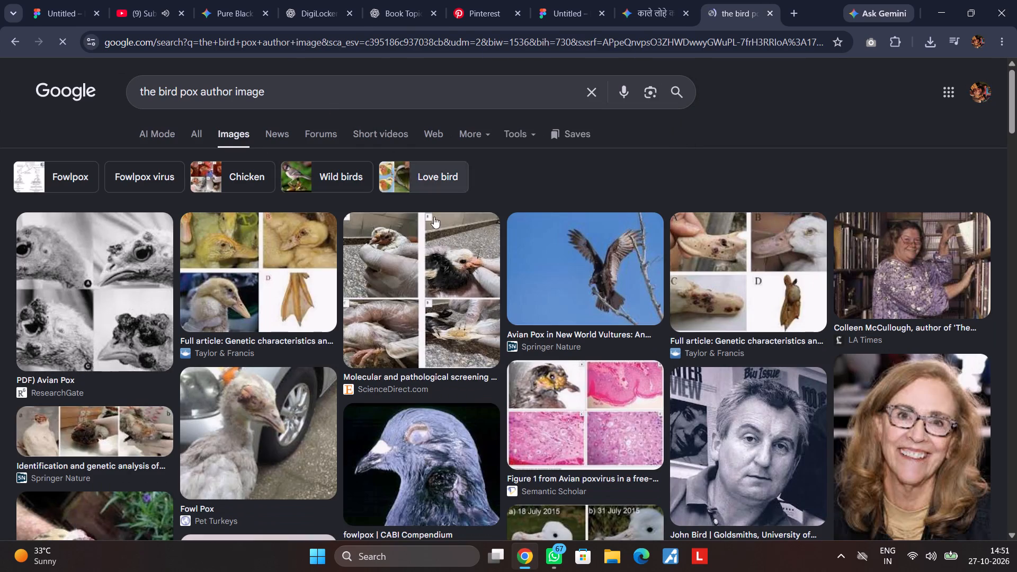
pyautogui.scroll(-2, 663, 387)
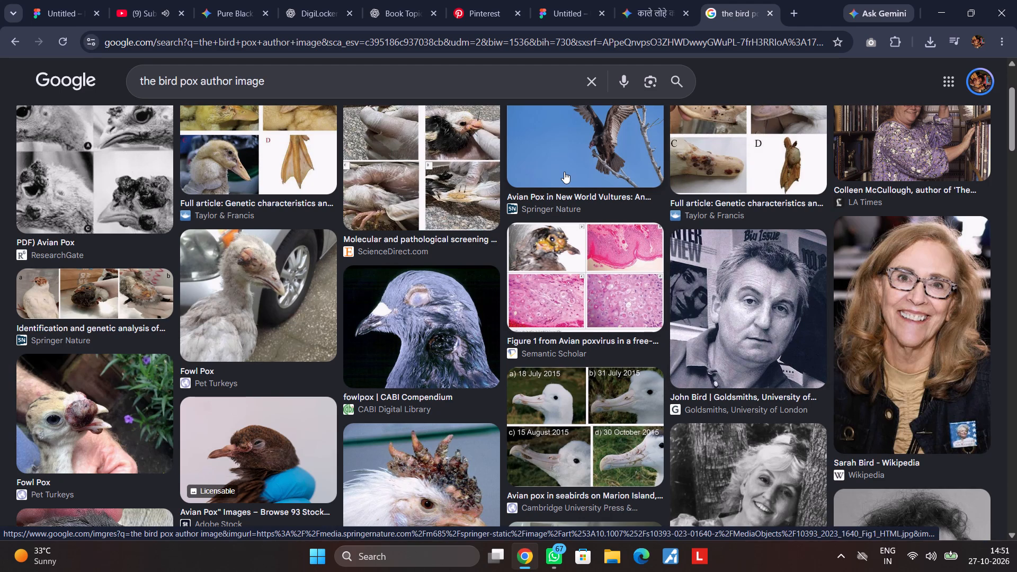
# Return to the Figma cover design and hide the 10-column layout guide on the A4 frame.
pyautogui.click(828, 15)
pyautogui.click(548, 0)
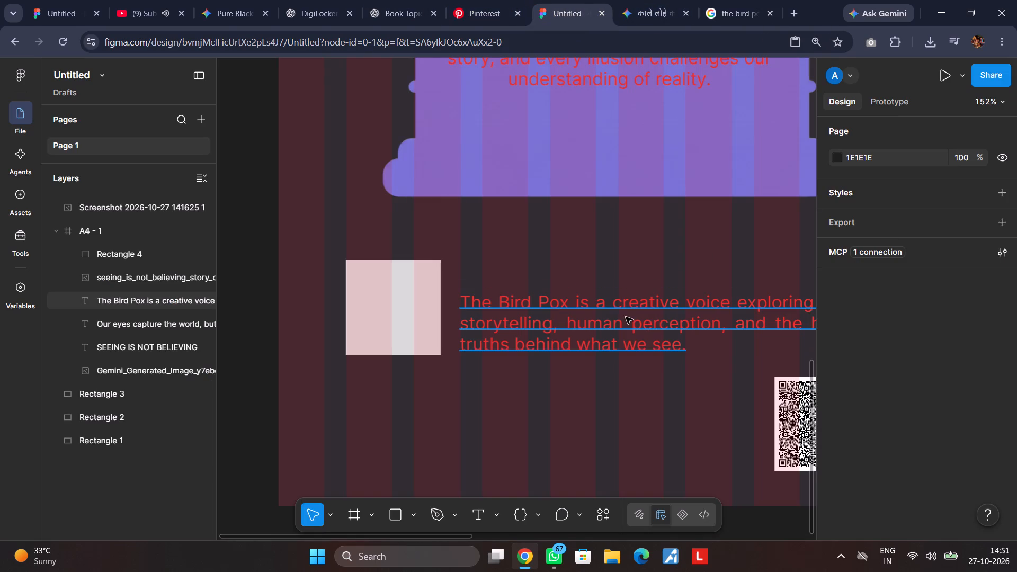
pyautogui.hscroll(-1, 635, 316)
pyautogui.click(303, 145)
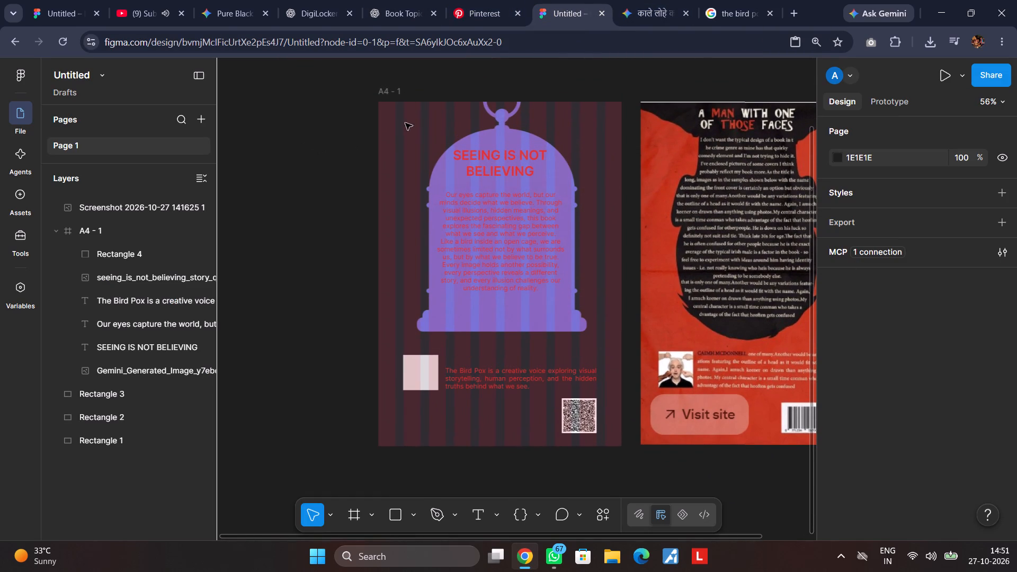
pyautogui.click(396, 92)
pyautogui.scroll(-6, 999, 391)
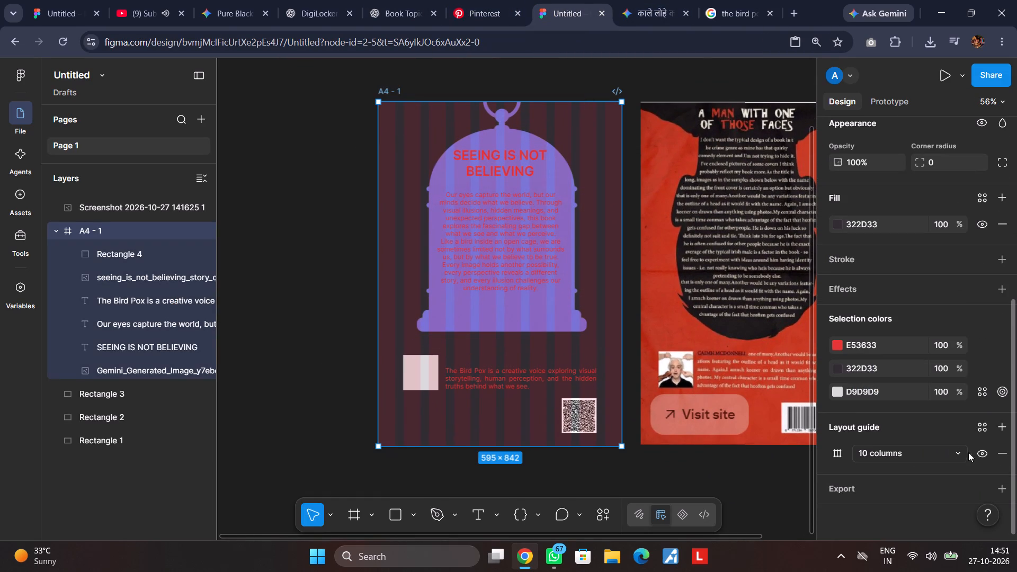
pyautogui.click(983, 452)
pyautogui.click(263, 271)
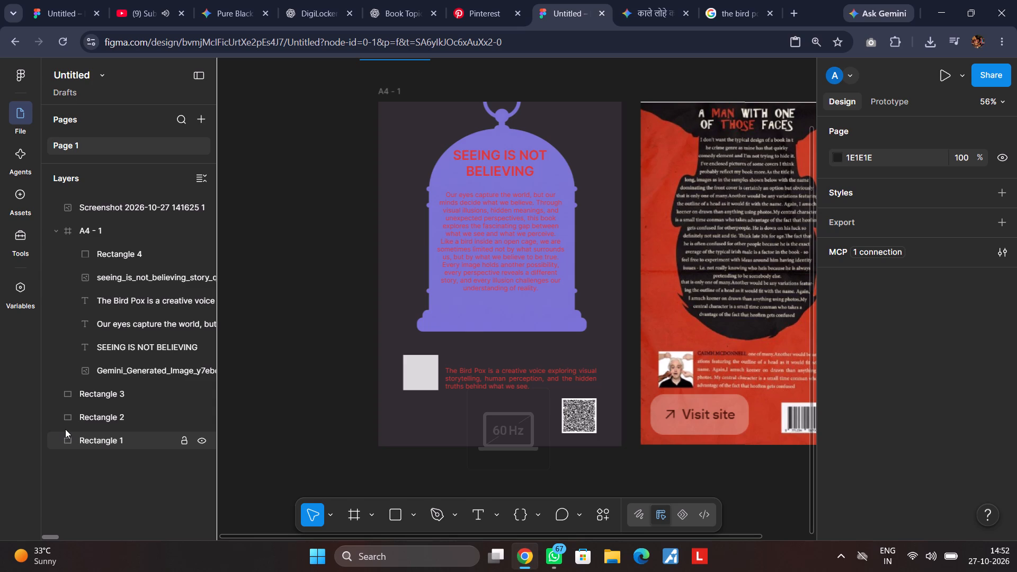
# Duplicate the purple colour swatch and place the copy above and right of the red swatch, at about X 408, Y -241.
pyautogui.scroll(2, 391, 199)
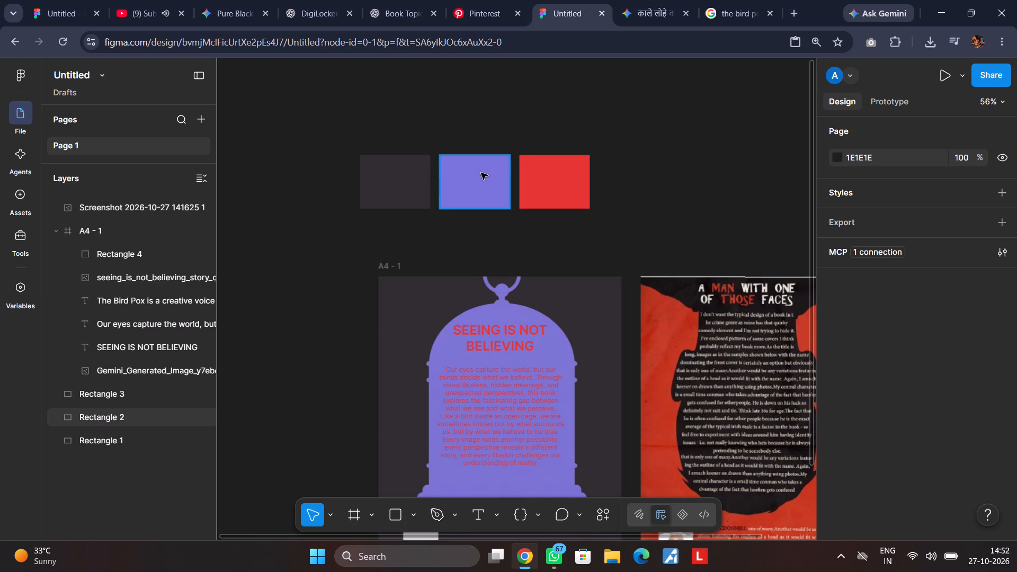
pyautogui.keyDown('alt'); pyautogui.moveTo(481, 173); pyautogui.dragTo(683, 130); pyautogui.keyUp('alt')
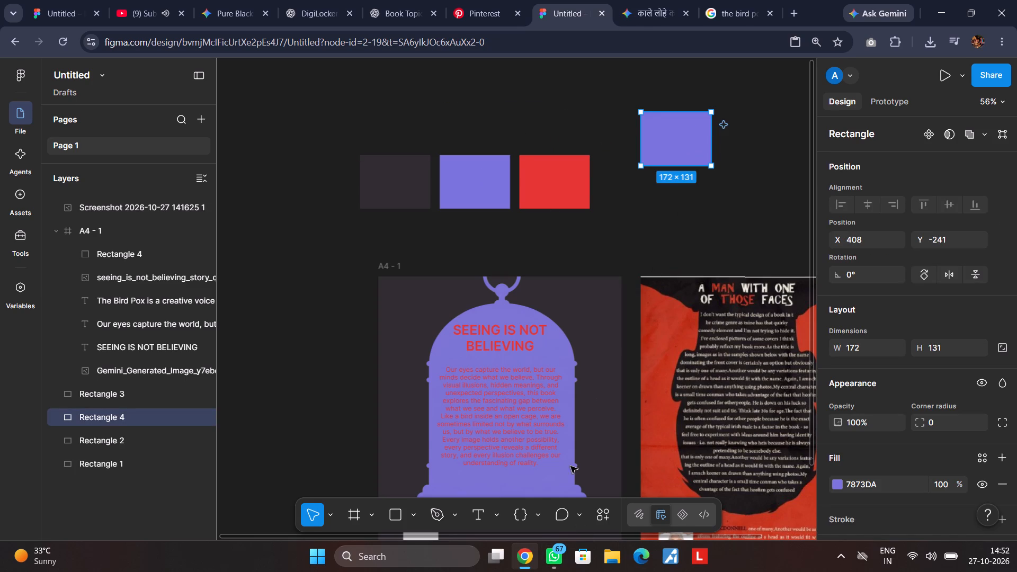
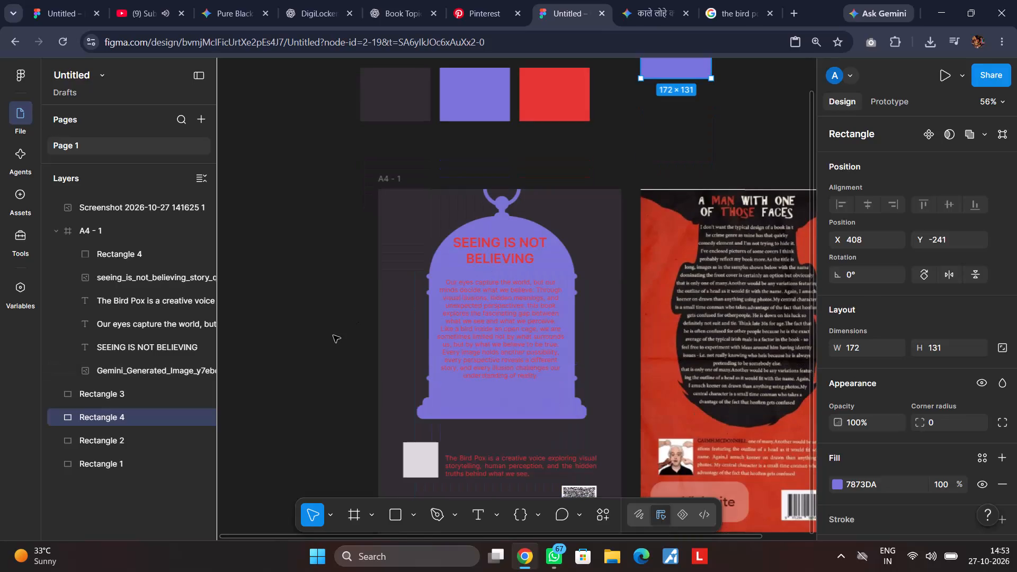
# Delete the QR code image from the lower part of the A4 cover frame.
pyautogui.scroll(-1, 333, 335)
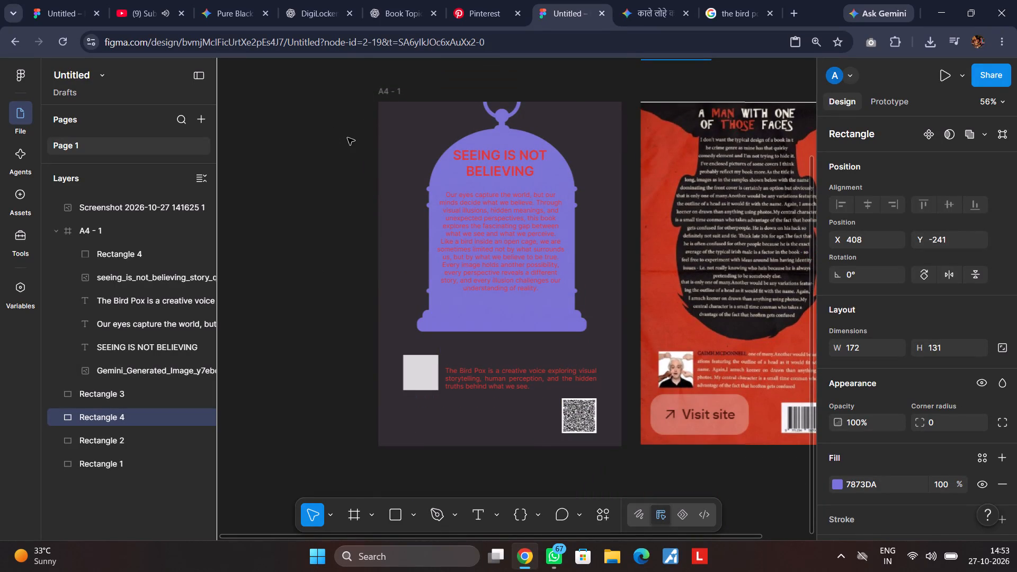
pyautogui.click(575, 423)
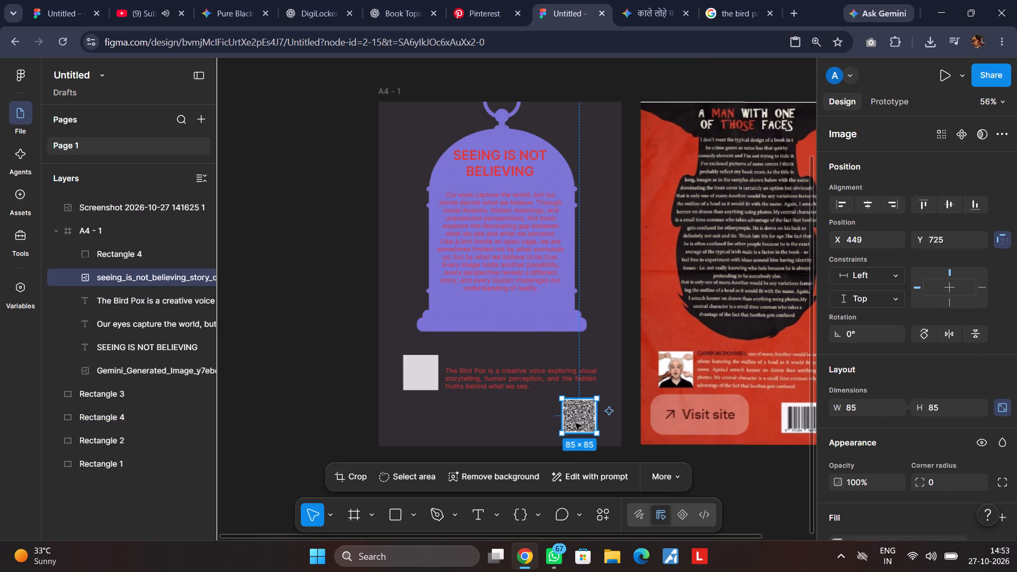
pyautogui.press('BackSpace')
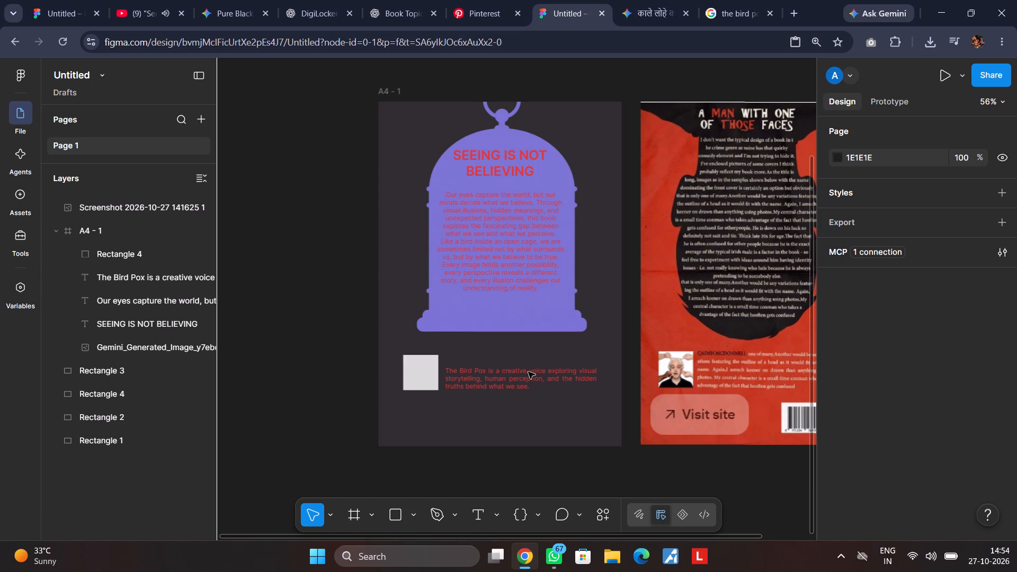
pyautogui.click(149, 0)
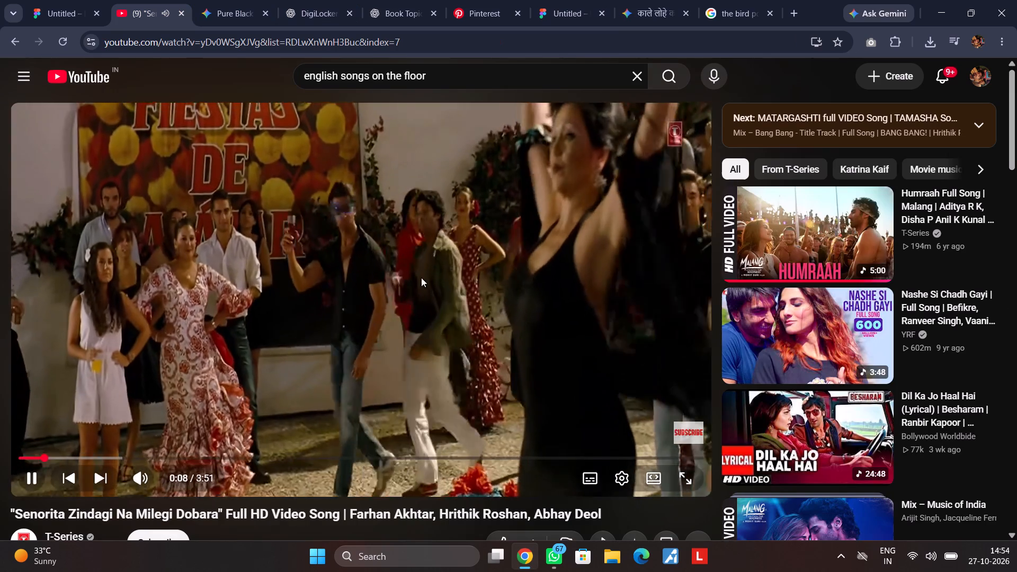
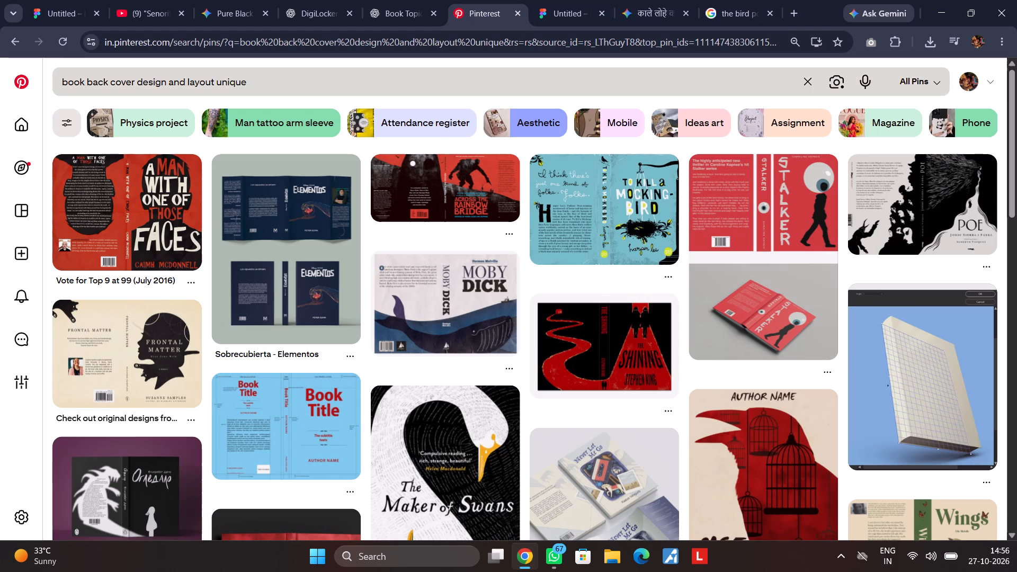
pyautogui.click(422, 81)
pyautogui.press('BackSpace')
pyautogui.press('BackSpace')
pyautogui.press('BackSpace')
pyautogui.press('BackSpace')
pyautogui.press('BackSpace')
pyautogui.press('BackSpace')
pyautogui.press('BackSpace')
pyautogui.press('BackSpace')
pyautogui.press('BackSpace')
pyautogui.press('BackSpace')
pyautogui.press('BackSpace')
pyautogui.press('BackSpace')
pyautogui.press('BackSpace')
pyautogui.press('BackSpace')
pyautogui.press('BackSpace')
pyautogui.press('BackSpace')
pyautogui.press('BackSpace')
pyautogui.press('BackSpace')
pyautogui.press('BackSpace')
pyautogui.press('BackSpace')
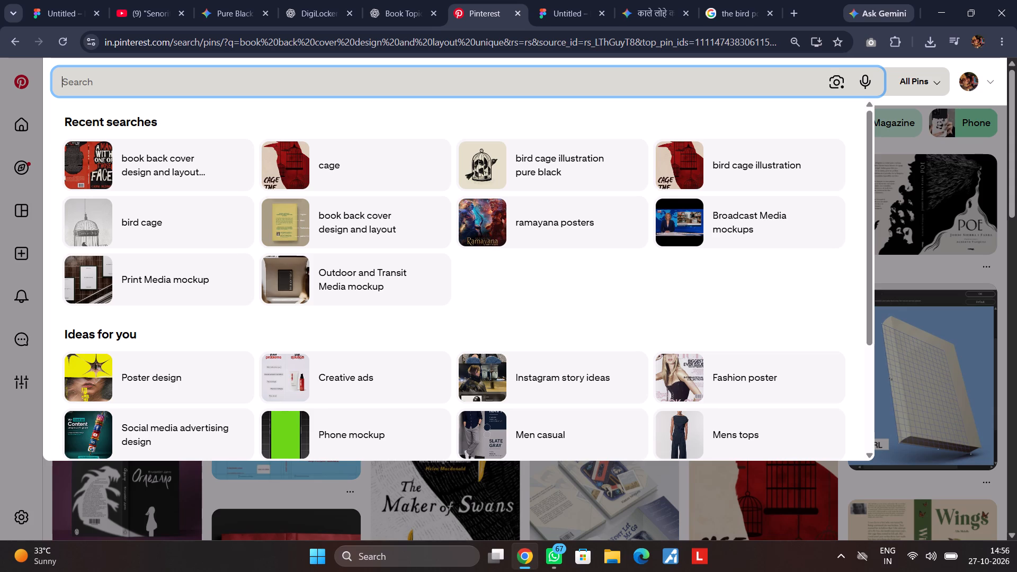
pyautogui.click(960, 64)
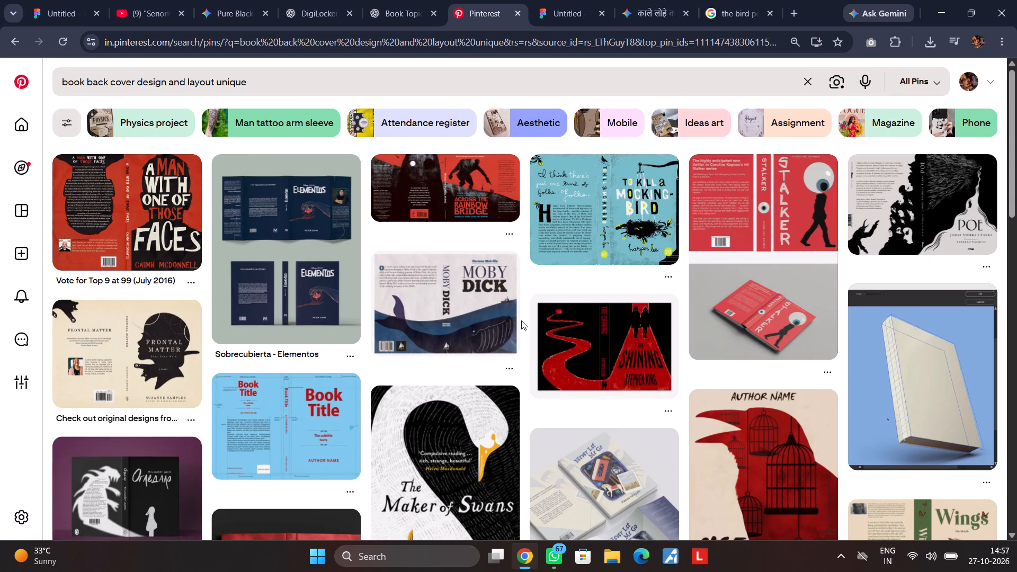
# Look through the Pinterest results for "book back cover design and layout unique" for back cover and barcode references.
pyautogui.scroll(-3, 521, 320)
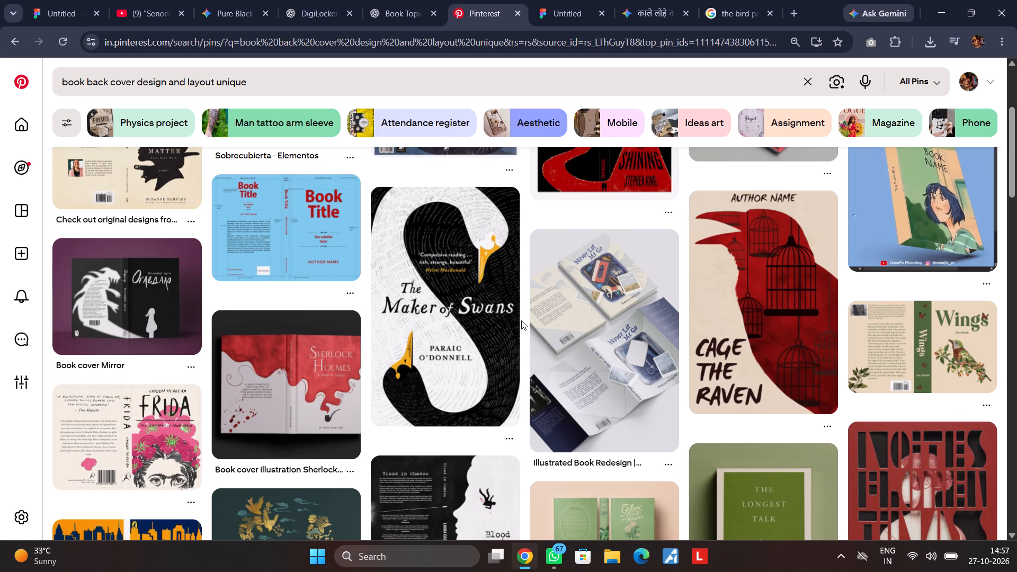
pyautogui.scroll(-1, 521, 319)
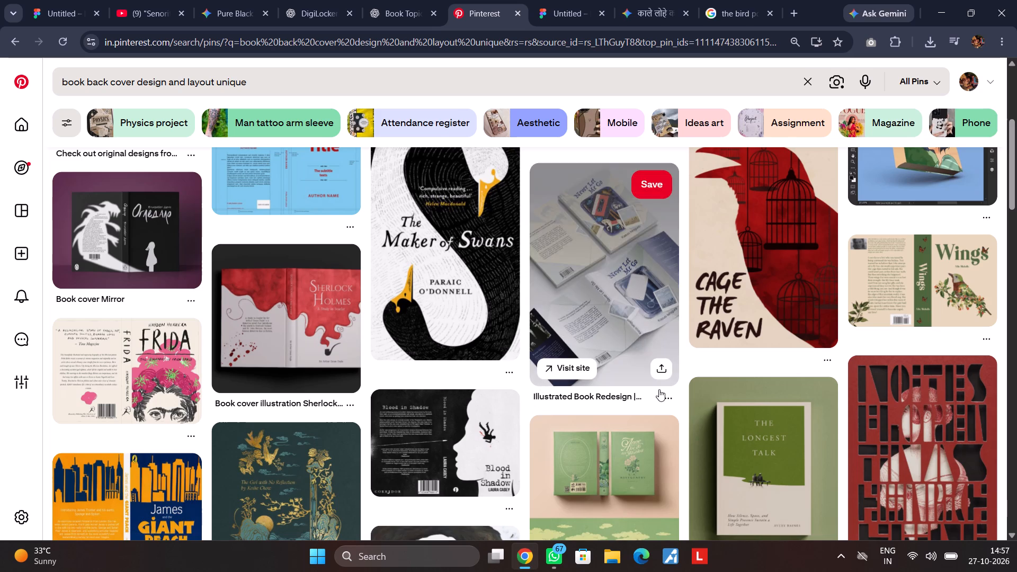
pyautogui.scroll(-1, 664, 394)
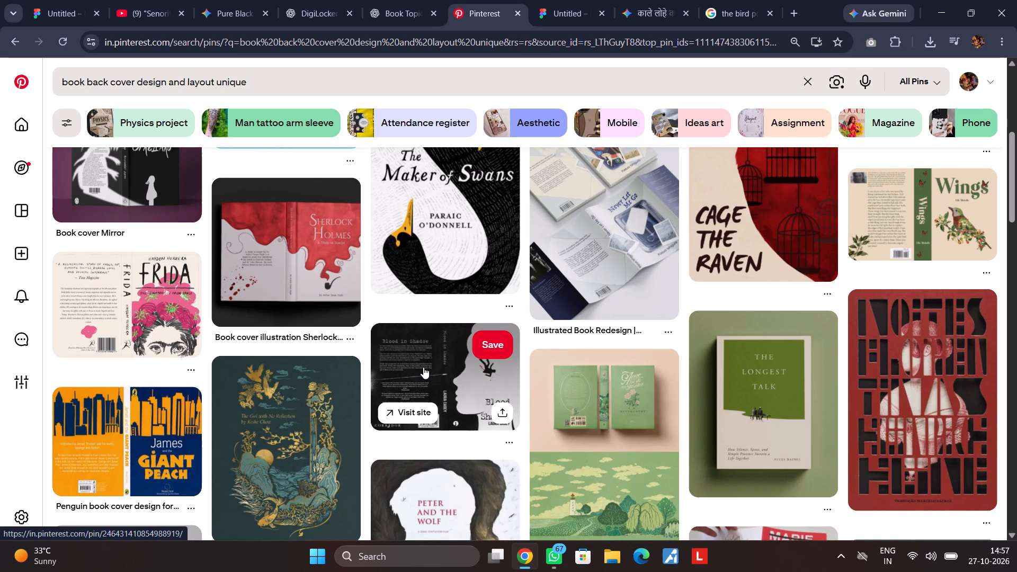
pyautogui.scroll(2, 421, 367)
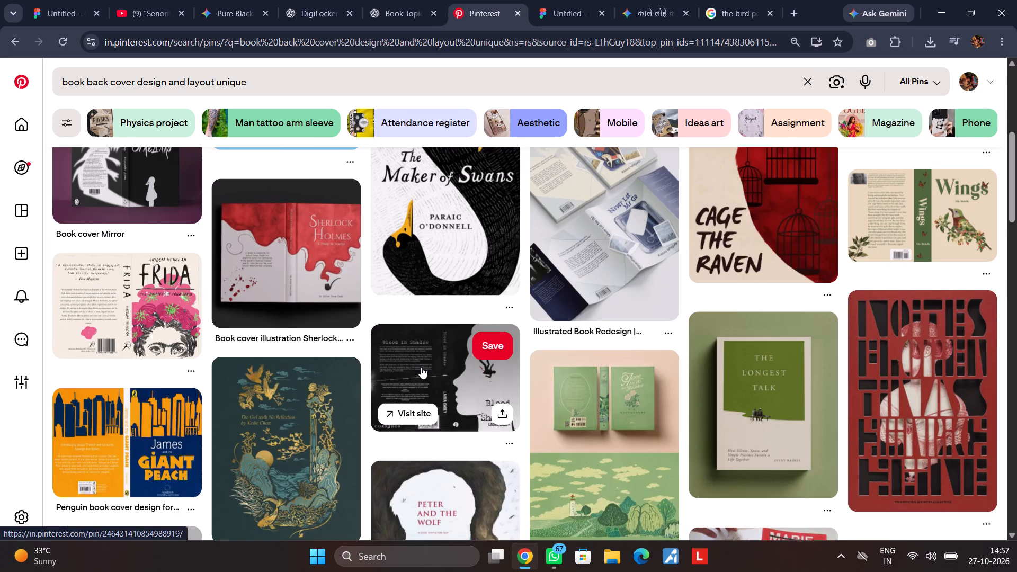
pyautogui.scroll(11, 421, 367)
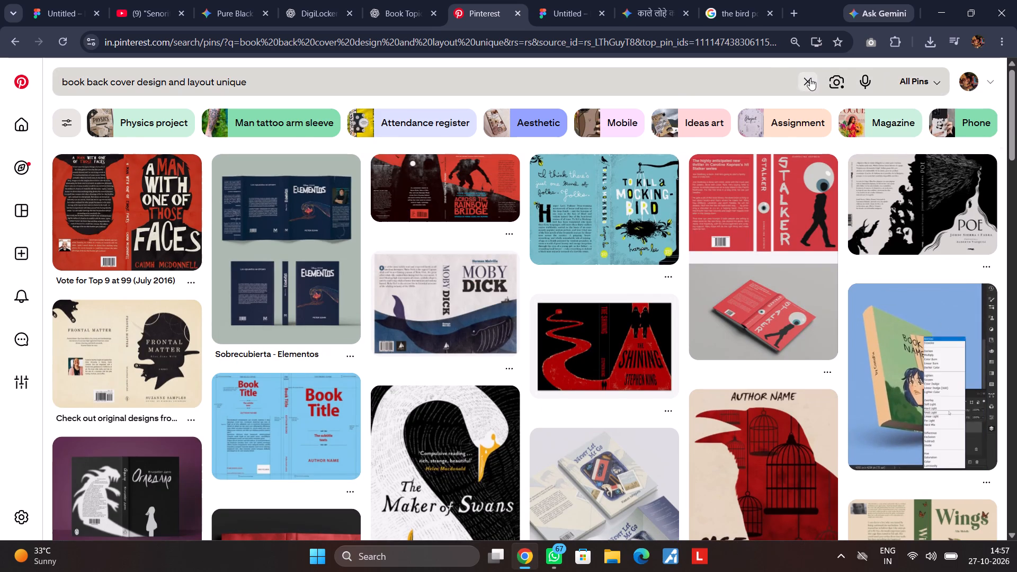
pyautogui.click(809, 80)
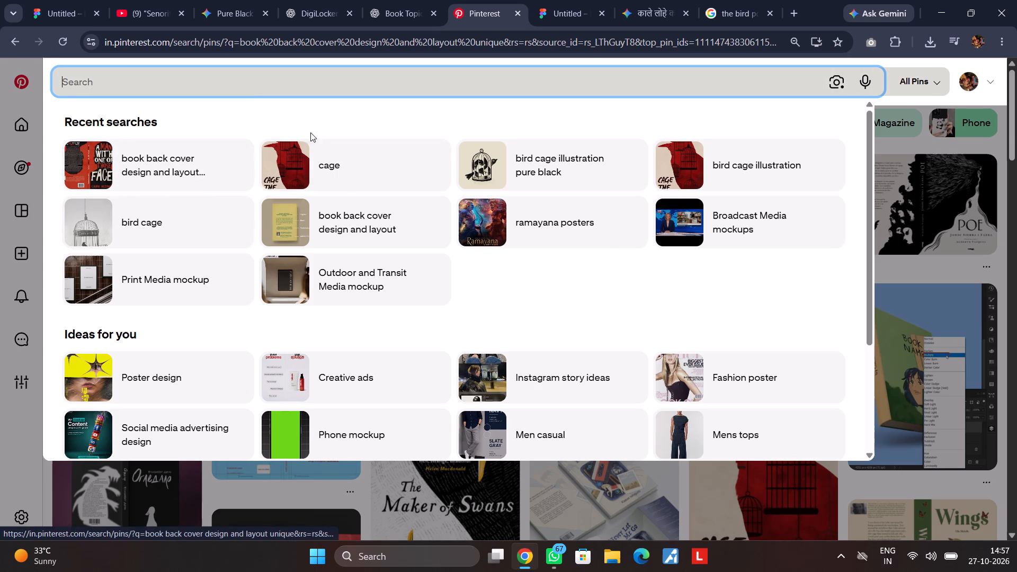
pyautogui.click(954, 62)
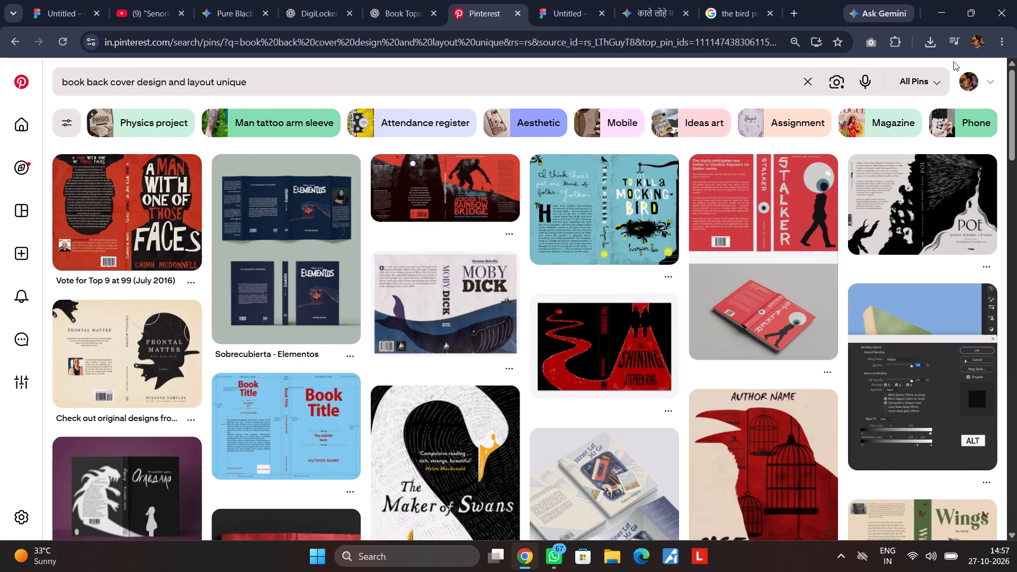
# Switch to the Figma design and capture a screenshot of just the barcode on the red reference cover.
pyautogui.click(574, 0)
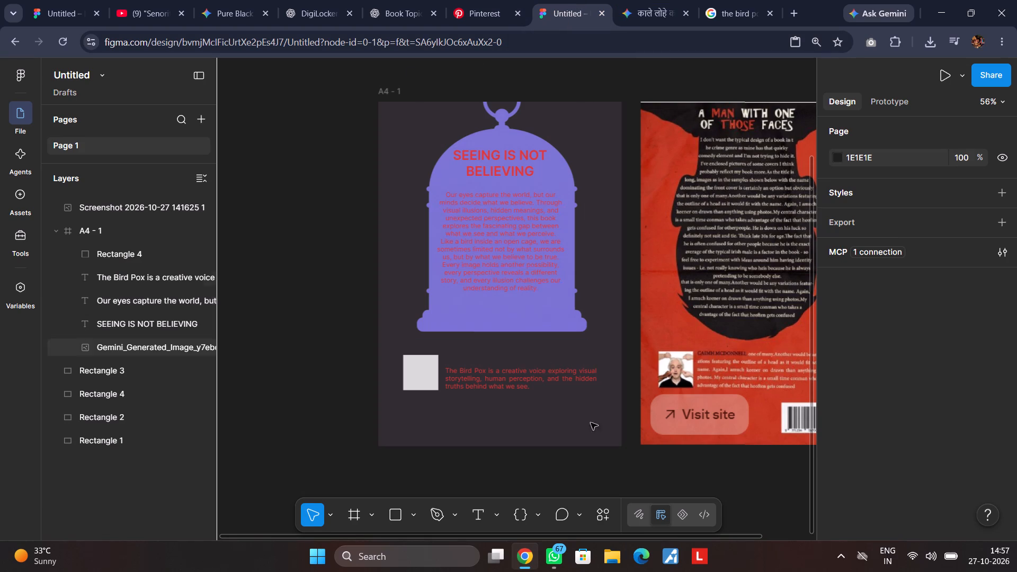
pyautogui.hscroll(-3, 775, 414)
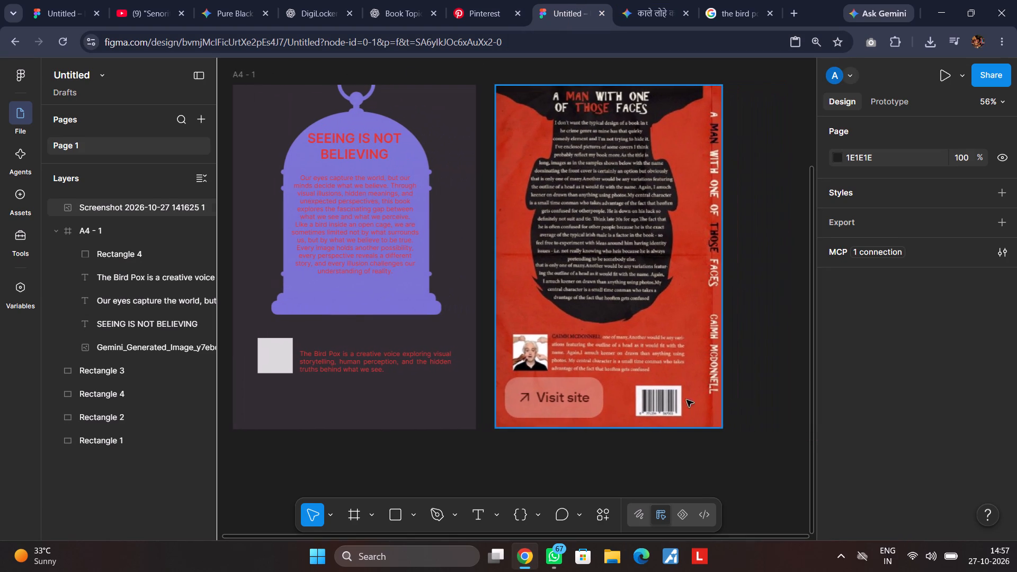
pyautogui.press('Print')
pyautogui.moveTo(632, 385); pyautogui.dragTo(681, 415)
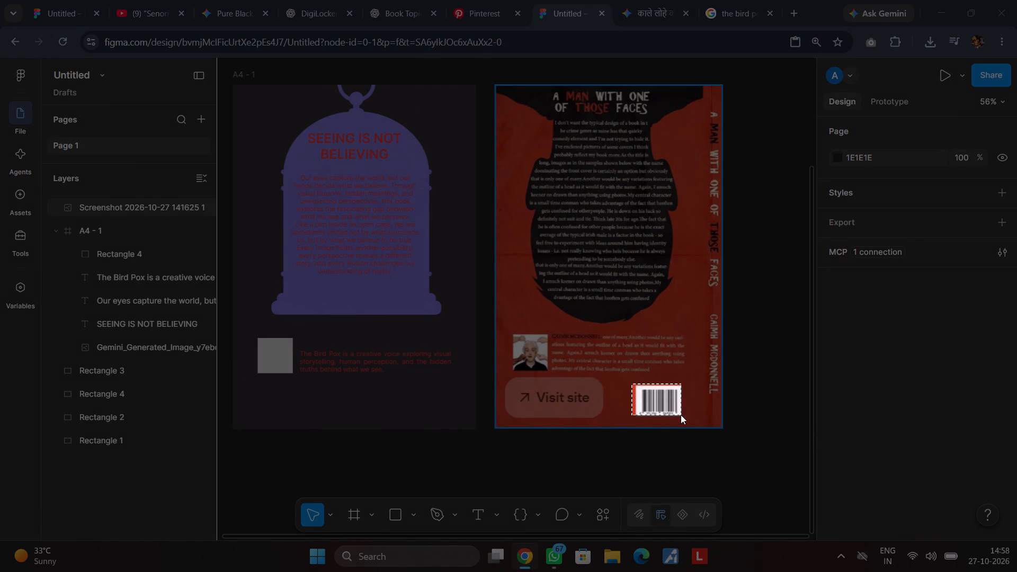
pyautogui.moveTo(681, 415); pyautogui.dragTo(683, 418)
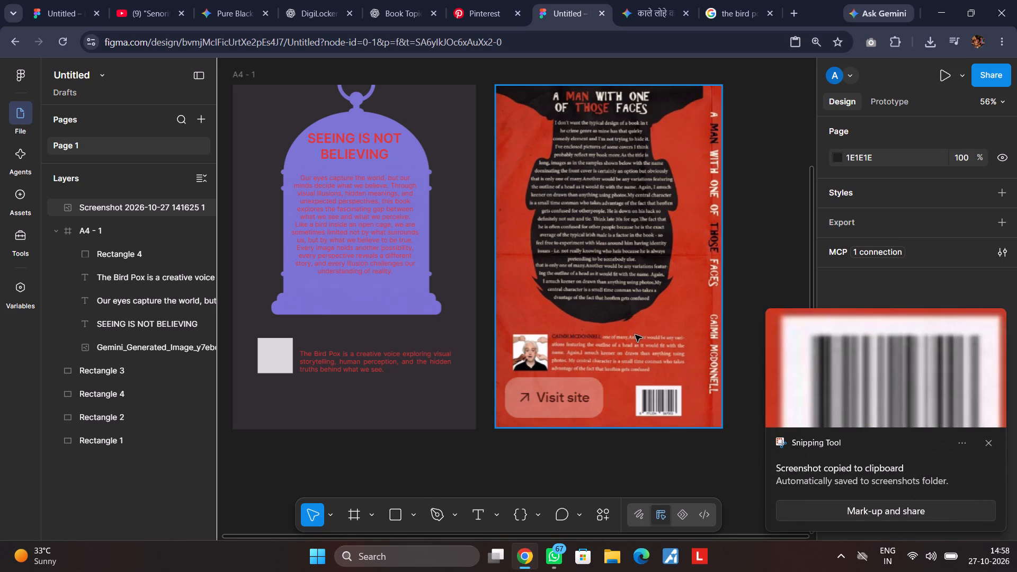
# Return to the Pinterest book back cover design results.
pyautogui.click(485, 3)
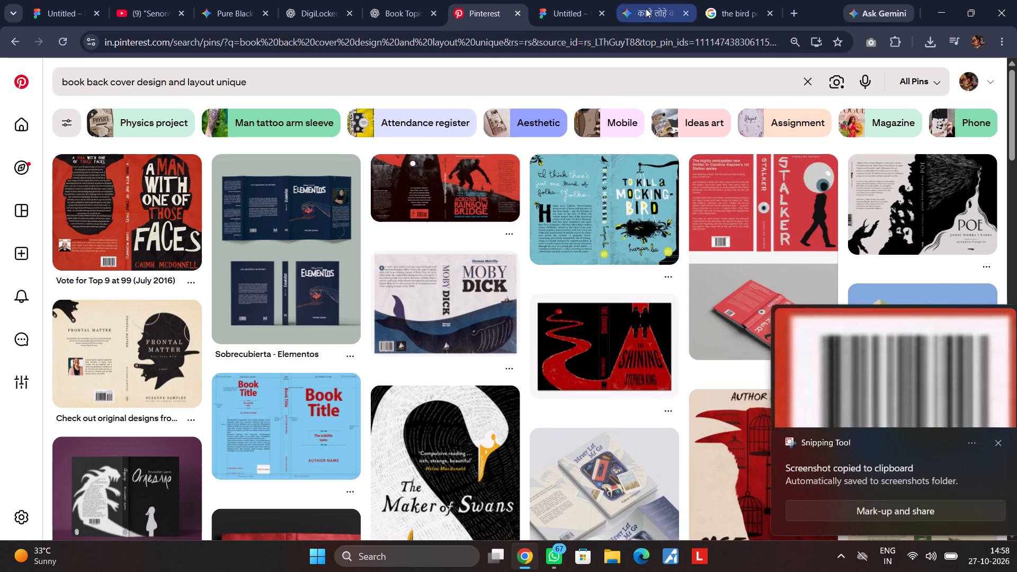